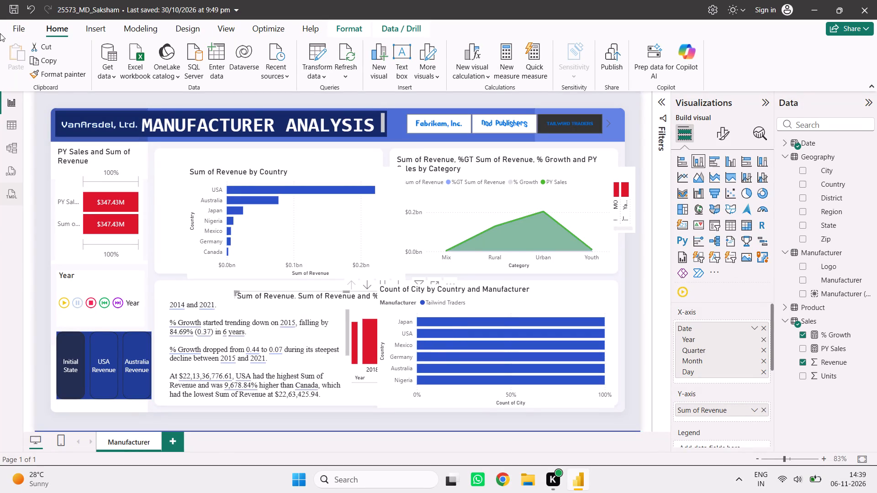
# Move the Sum of Revenue by Country bar chart fully inside the empty white card beside the category area chart and deselect it.
pyautogui.click(366, 194)
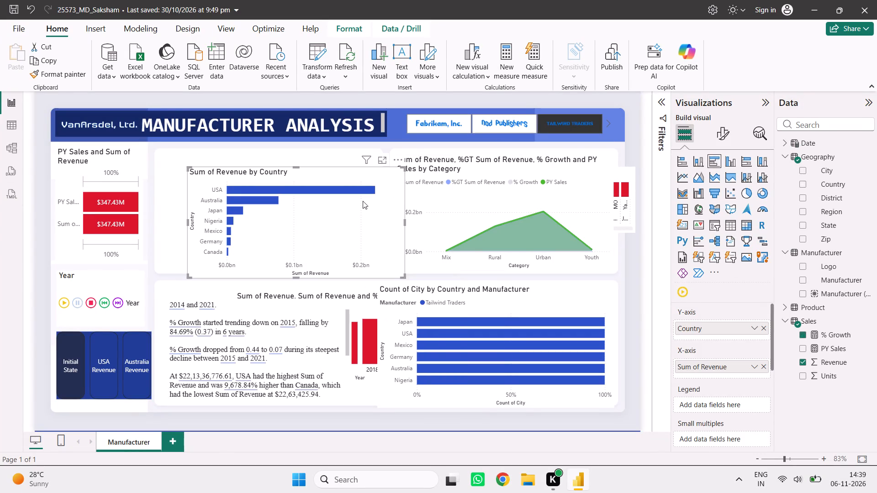
pyautogui.click(335, 216)
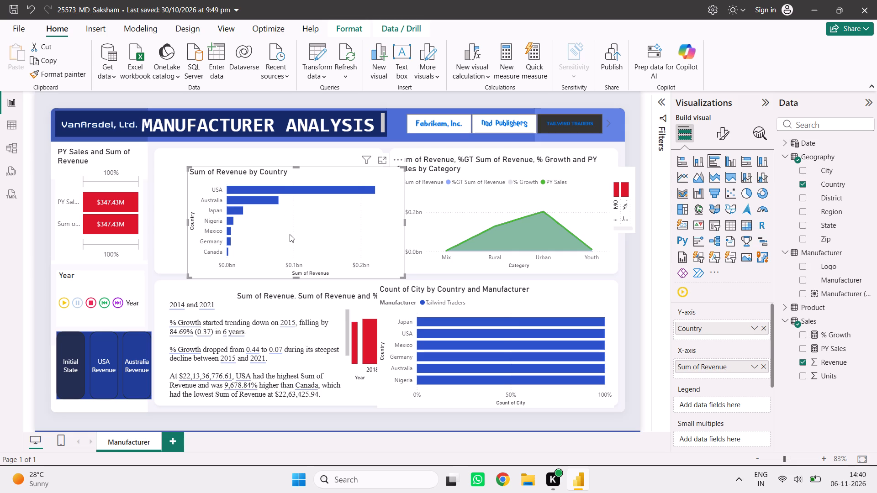
pyautogui.moveTo(296, 228); pyautogui.dragTo(341, 292)
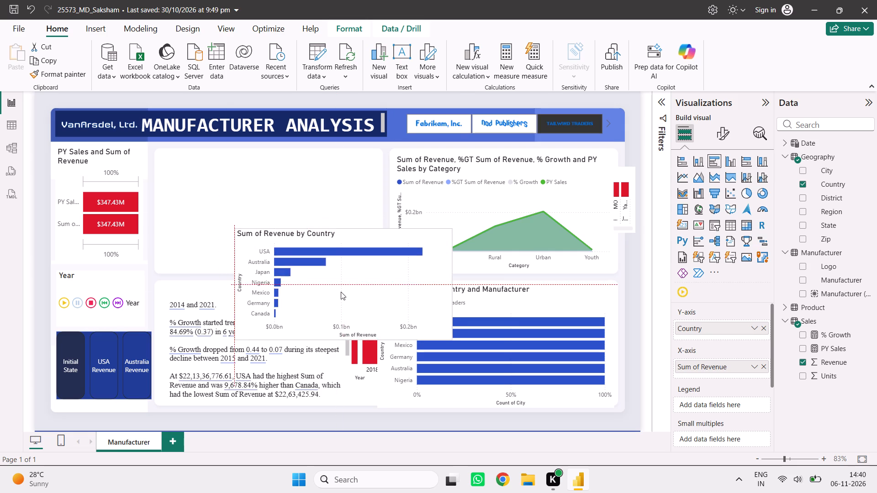
pyautogui.moveTo(341, 292); pyautogui.dragTo(266, 215)
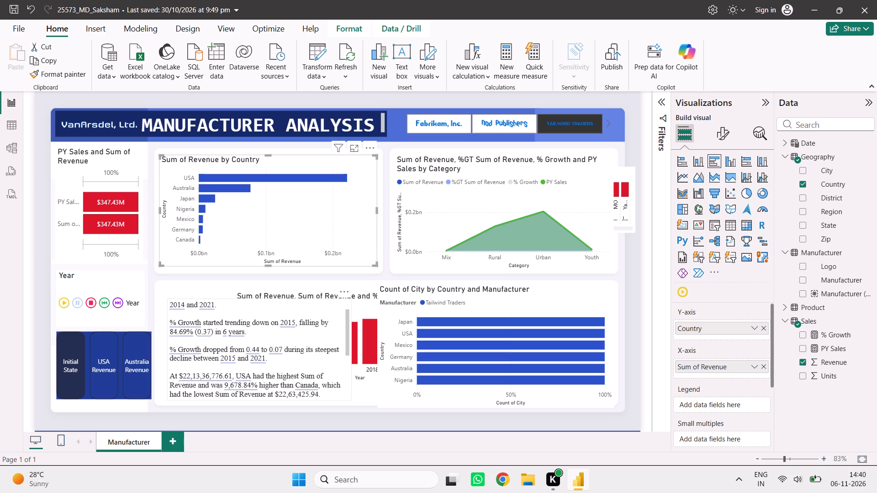
pyautogui.click(343, 207)
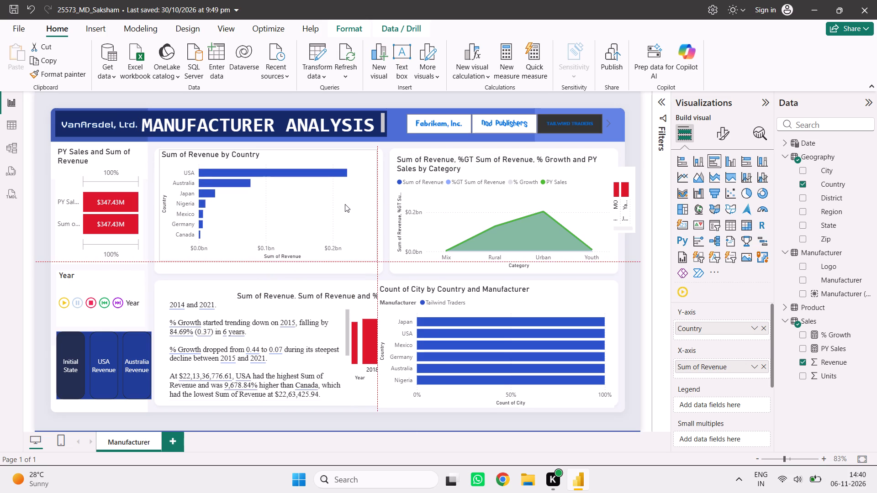
pyautogui.click(384, 271)
pyautogui.click(364, 238)
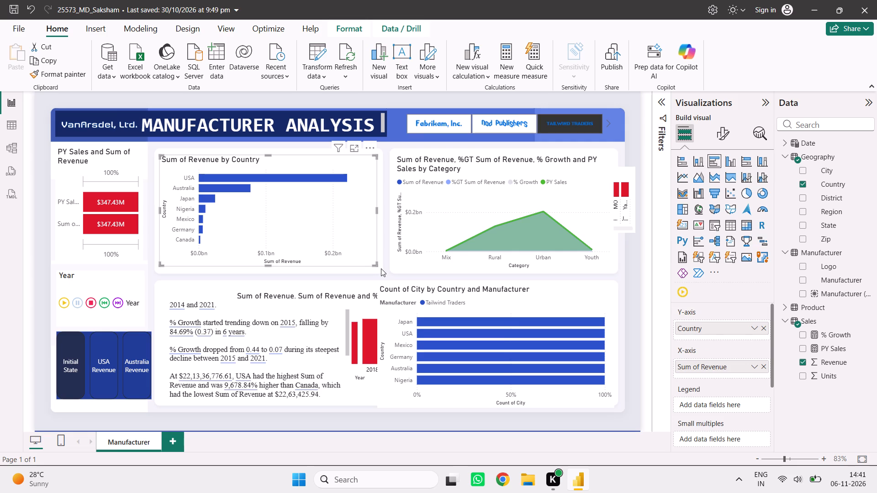
pyautogui.click(381, 268)
pyautogui.click(357, 236)
pyautogui.click(382, 267)
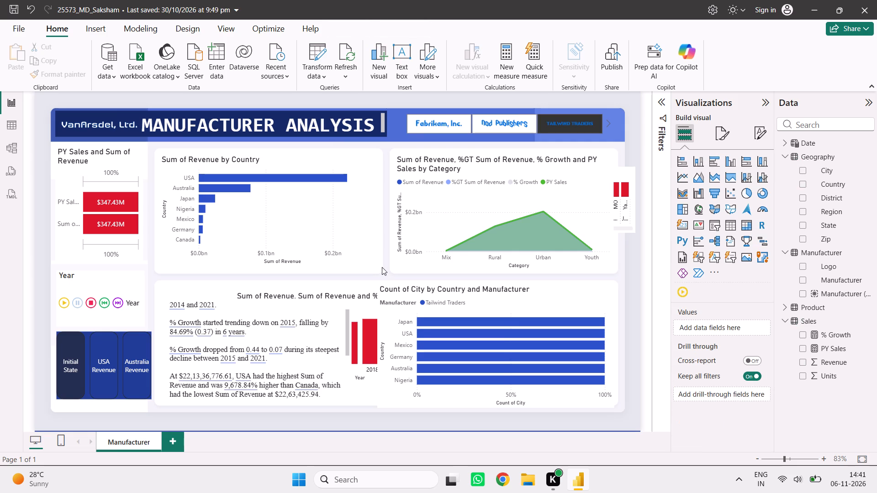
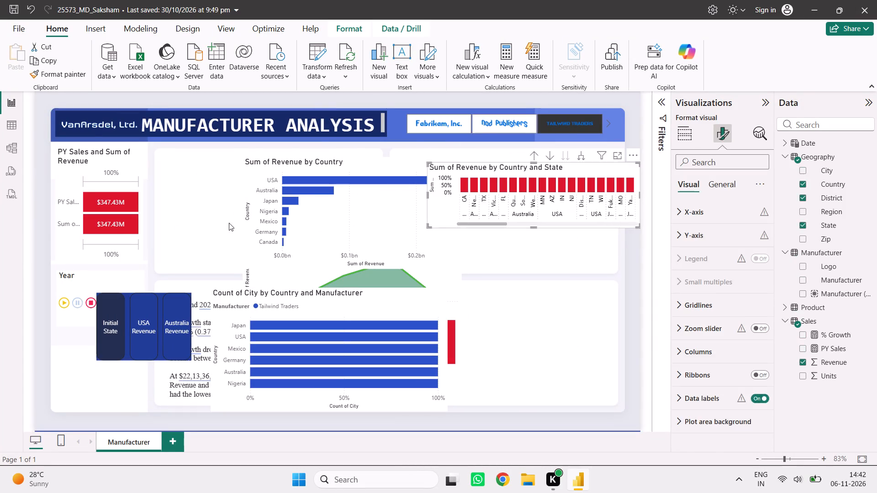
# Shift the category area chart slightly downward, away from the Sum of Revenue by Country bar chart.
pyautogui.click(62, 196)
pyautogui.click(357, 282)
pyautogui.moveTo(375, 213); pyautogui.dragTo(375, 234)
# Move the Count of City by Country and Manufacturer bar chart to the page's right edge, below the Country and State chart.
pyautogui.click(362, 321)
pyautogui.moveTo(360, 359); pyautogui.dragTo(594, 331)
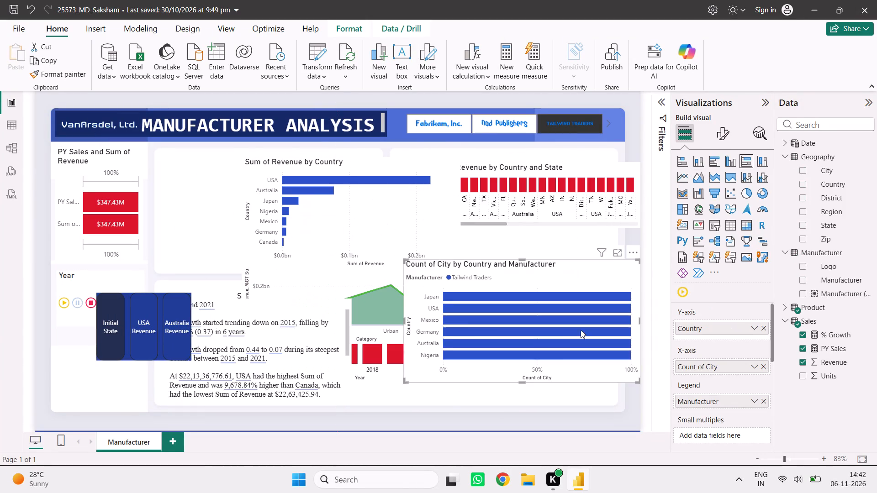
# Move the category area chart up and left into the upper-left chart area, over the Sum of Revenue by Country bar chart.
pyautogui.moveTo(396, 296); pyautogui.dragTo(215, 210)
pyautogui.moveTo(222, 211); pyautogui.dragTo(270, 235)
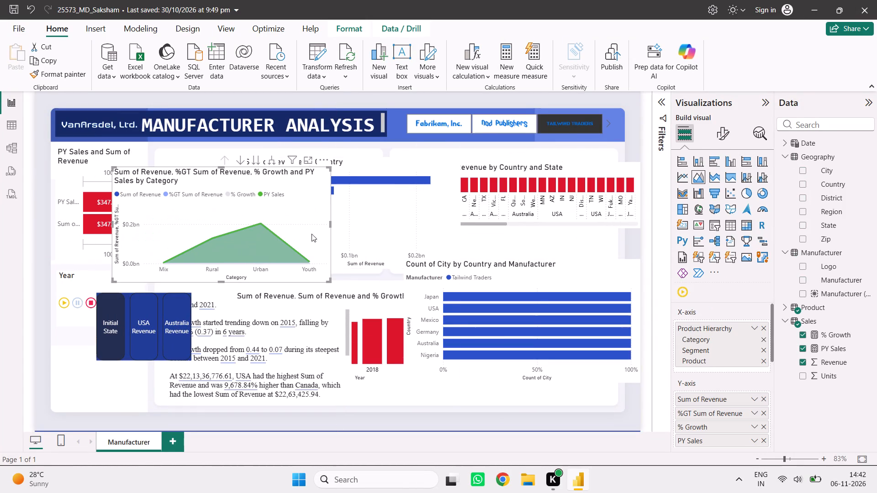
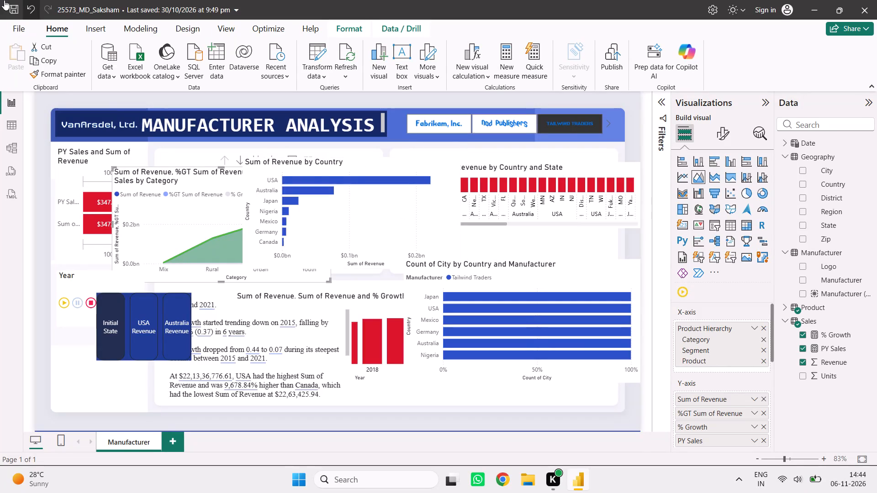
# Separate the Sum of Revenue by Country bar chart from the category area chart by moving it below the Country and State chart.
pyautogui.moveTo(370, 232); pyautogui.dragTo(426, 232)
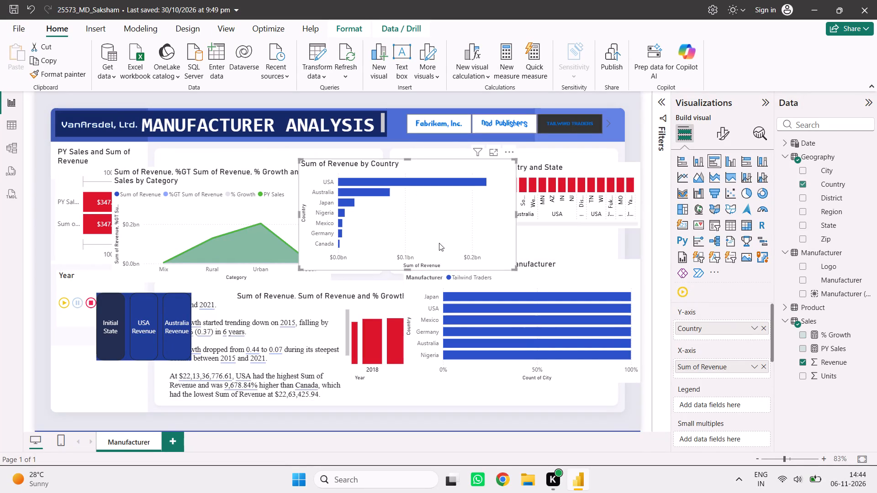
pyautogui.moveTo(213, 210); pyautogui.dragTo(127, 204)
pyautogui.moveTo(198, 189); pyautogui.dragTo(280, 213)
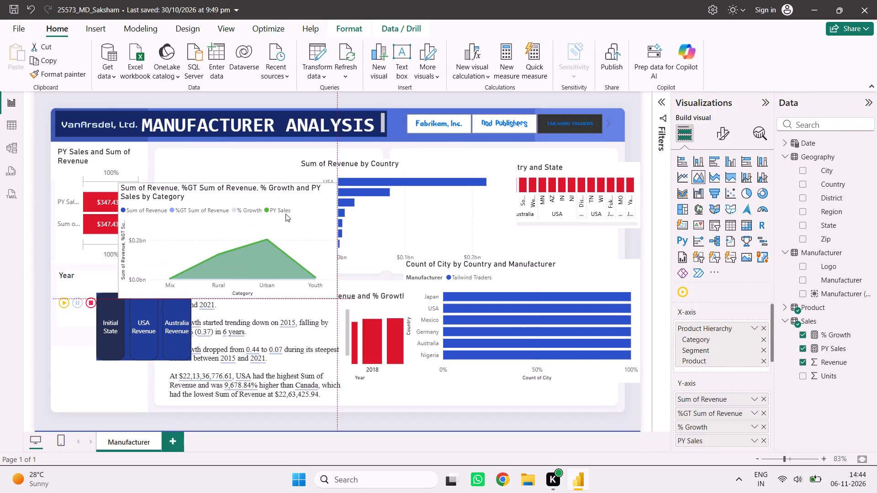
pyautogui.moveTo(428, 193); pyautogui.dragTo(535, 269)
# Move the Sum of Revenue by Country and State chart up and left into the upper-right background card.
pyautogui.moveTo(522, 191); pyautogui.dragTo(528, 181)
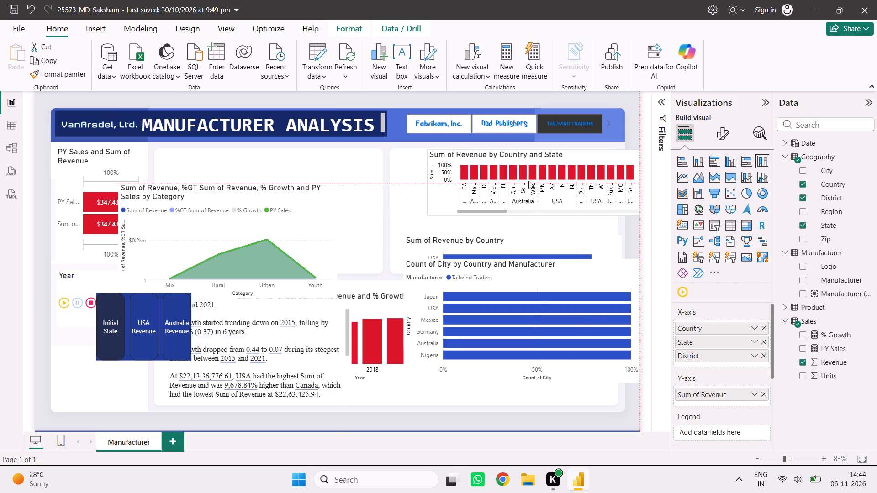
pyautogui.moveTo(528, 181); pyautogui.dragTo(502, 185)
# Move the Count of City by Country and Manufacturer bar chart to the page's lower left, over the narrative text.
pyautogui.moveTo(557, 260); pyautogui.dragTo(395, 329)
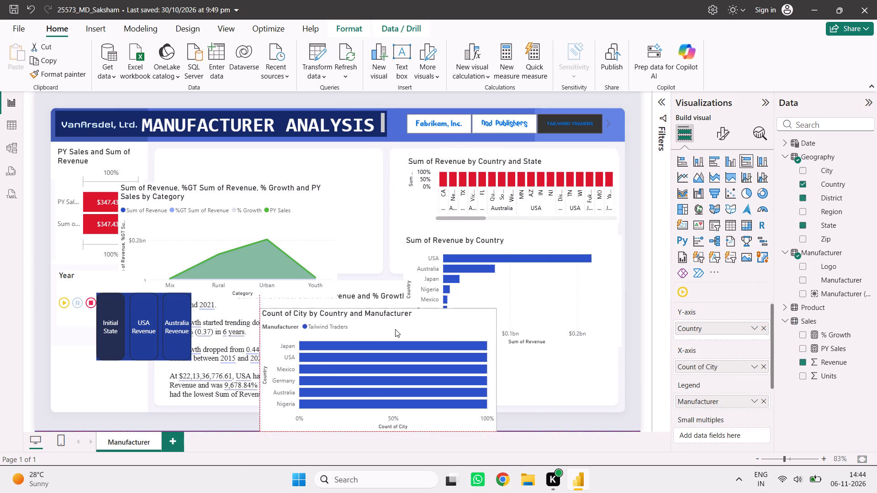
pyautogui.moveTo(395, 329); pyautogui.dragTo(292, 290)
# Move the Sum of Revenue by Country bar chart down to the page's lower-right corner.
pyautogui.moveTo(548, 242); pyautogui.dragTo(567, 341)
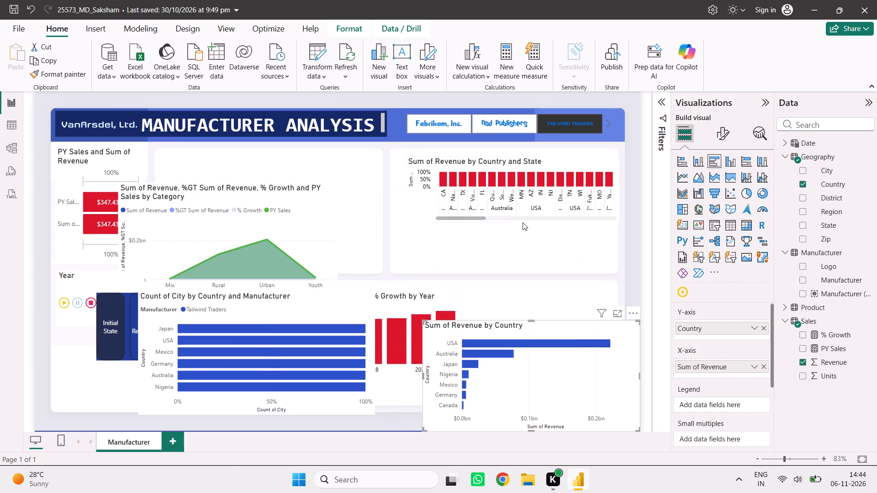
# Extend the Sum of Revenue by Country and State chart downward and shift it slightly left to fill its card.
pyautogui.click(529, 191)
pyautogui.click(553, 162)
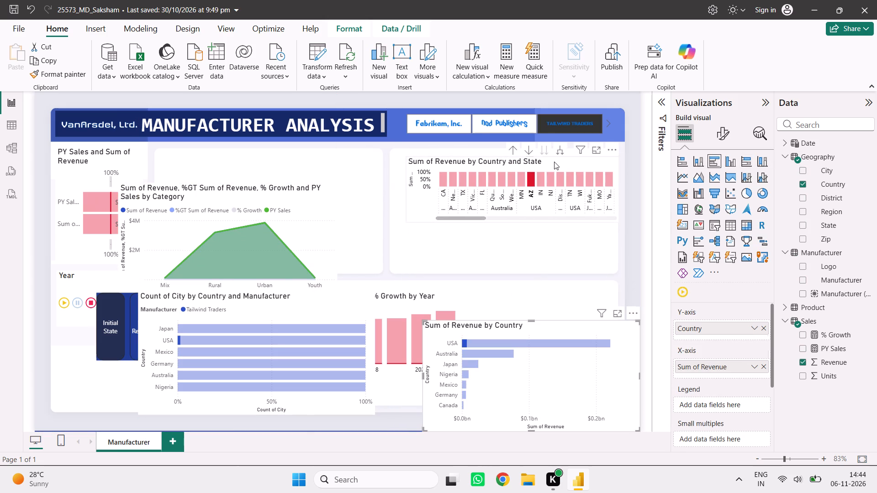
pyautogui.moveTo(514, 220); pyautogui.dragTo(513, 263)
pyautogui.moveTo(588, 158); pyautogui.dragTo(580, 159)
pyautogui.click(389, 192)
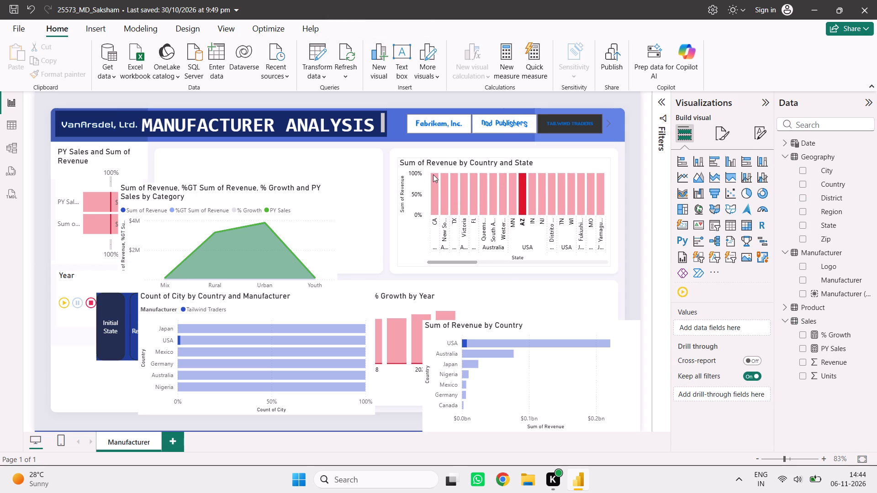
# Move the Sum of Revenue by Country bar chart up, below the Country and State chart's card.
pyautogui.click(435, 179)
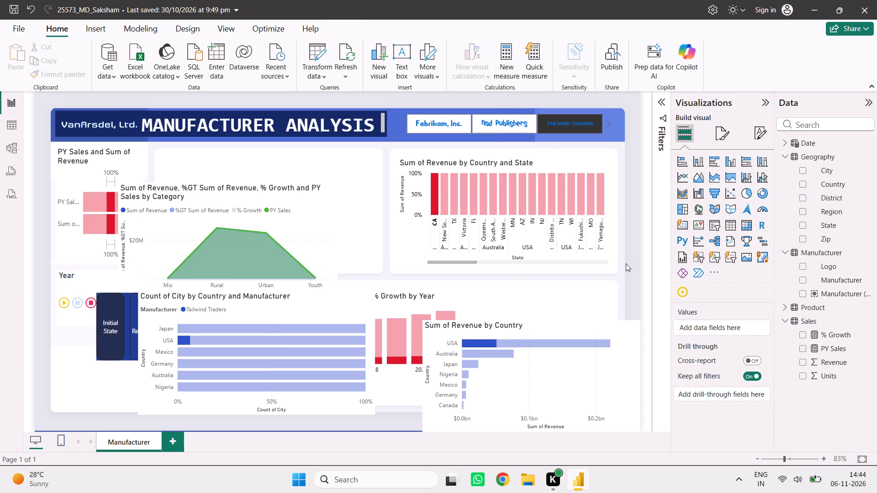
pyautogui.doubleClick(627, 263)
pyautogui.click(549, 338)
pyautogui.moveTo(551, 334); pyautogui.dragTo(544, 300)
# Filter the report page to Fabrikam, Inc. with the manufacturer logo slicer.
pyautogui.click(499, 324)
pyautogui.click(447, 124)
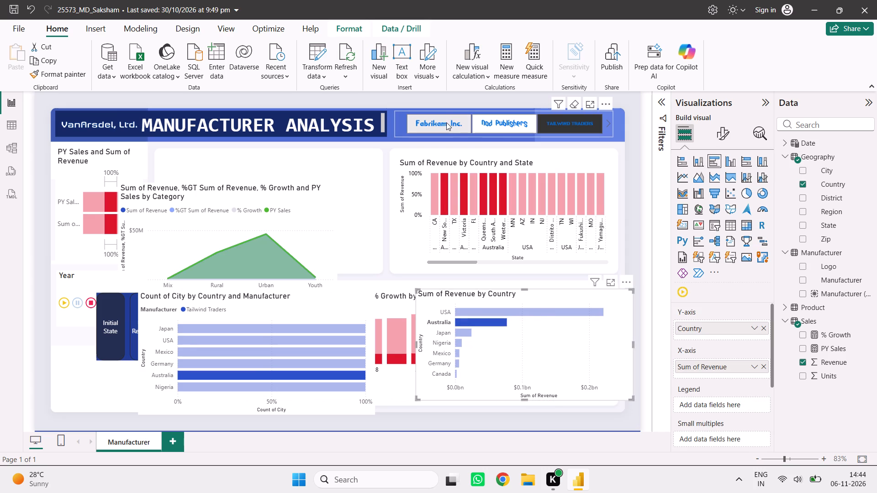
pyautogui.click(525, 204)
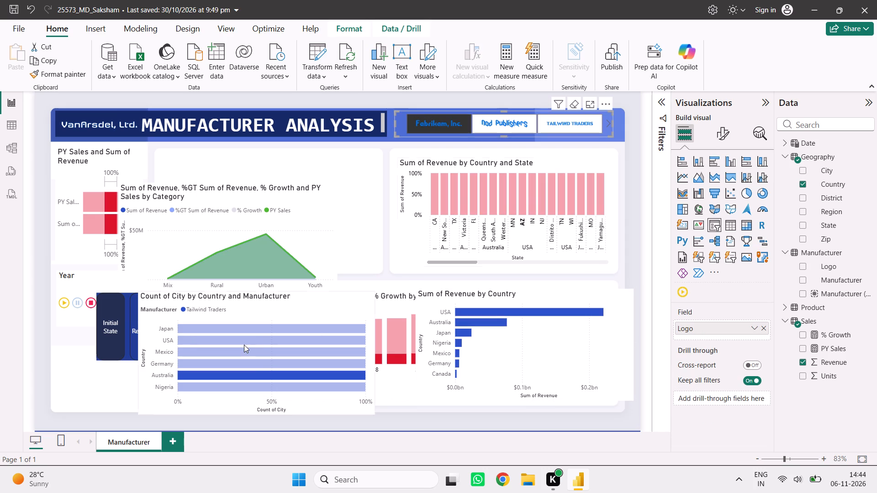
# Move the category area chart up and right into the upper-left chart card, clear of the PY Sales chart.
pyautogui.click(321, 231)
pyautogui.moveTo(327, 202); pyautogui.dragTo(365, 171)
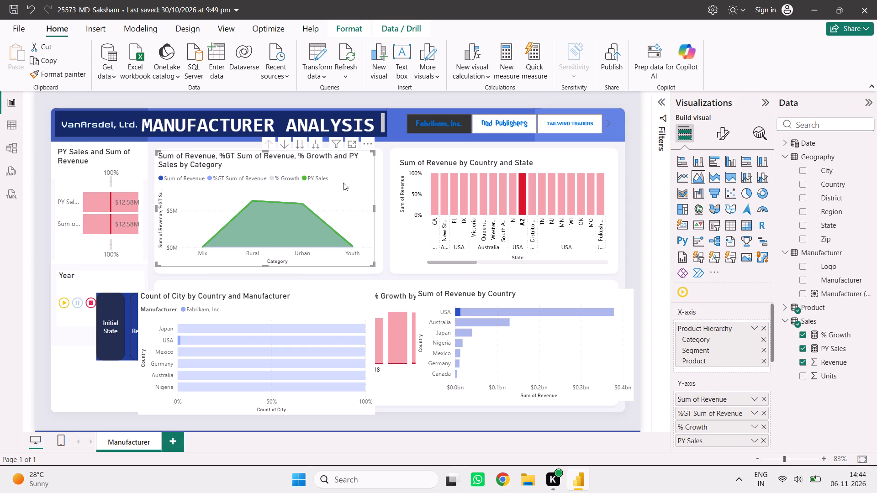
# Nudge the PY Sales and Sum of Revenue funnel chart slightly right and down in its card.
pyautogui.click(82, 172)
pyautogui.moveTo(82, 172); pyautogui.dragTo(87, 175)
# Move the Initial State, USA Revenue and Australia Revenue bookmark buttons below the Year player and narrow them to the side column.
pyautogui.click(82, 283)
pyautogui.click(128, 340)
pyautogui.moveTo(126, 336); pyautogui.dragTo(125, 340)
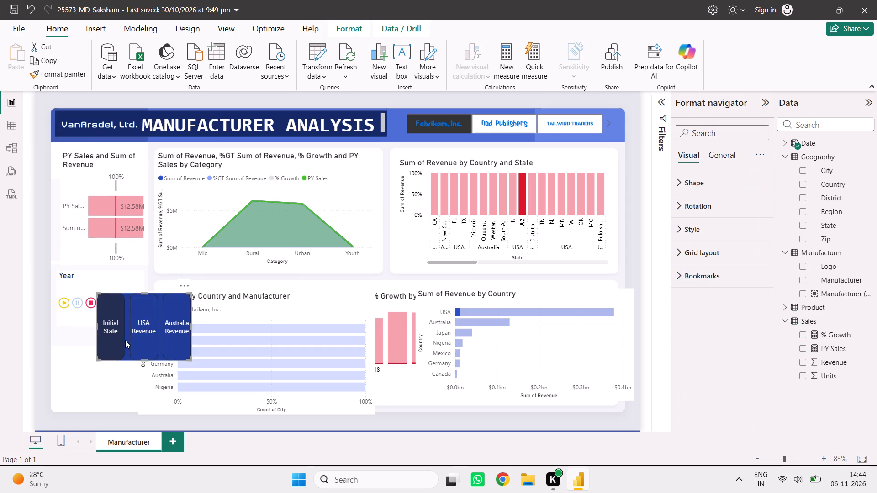
pyautogui.moveTo(125, 340); pyautogui.dragTo(86, 380)
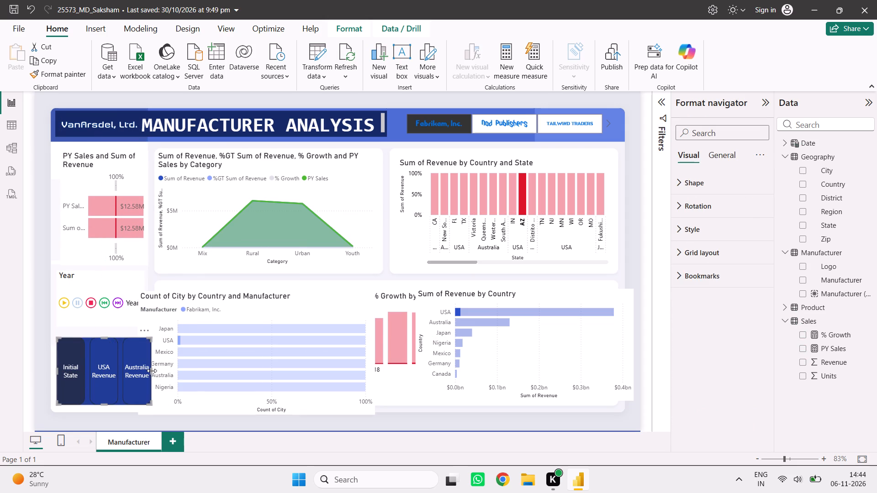
pyautogui.moveTo(152, 371); pyautogui.dragTo(142, 369)
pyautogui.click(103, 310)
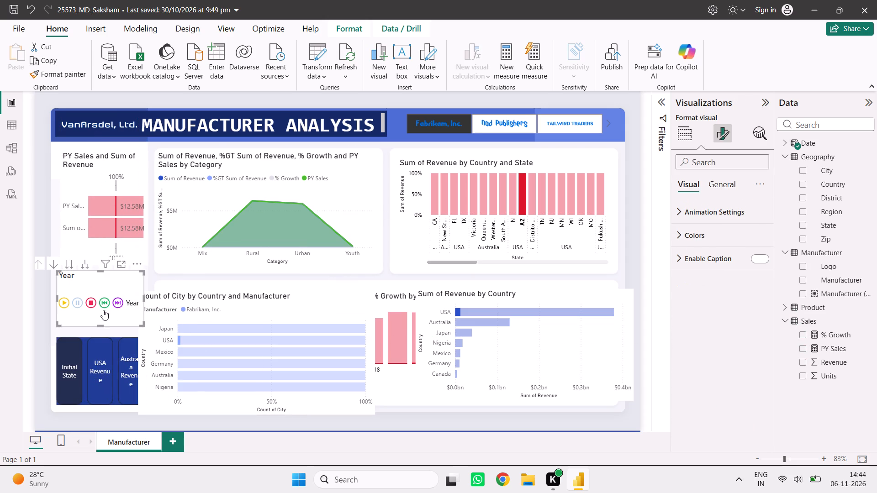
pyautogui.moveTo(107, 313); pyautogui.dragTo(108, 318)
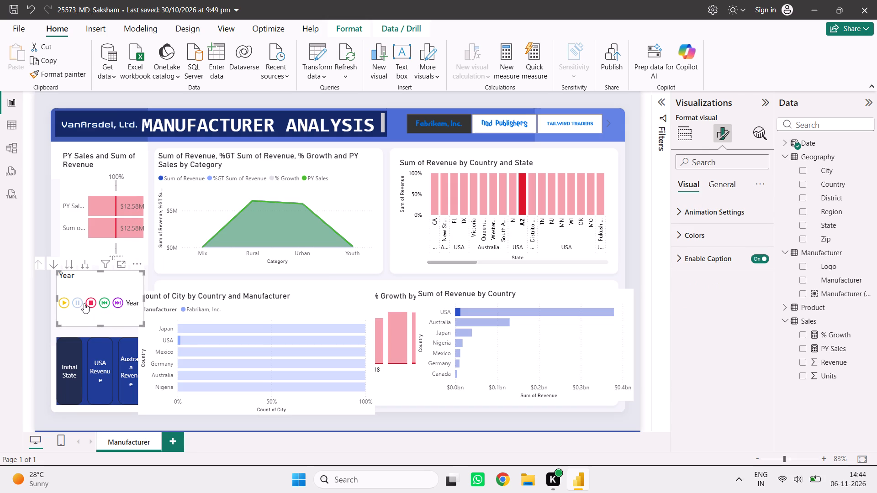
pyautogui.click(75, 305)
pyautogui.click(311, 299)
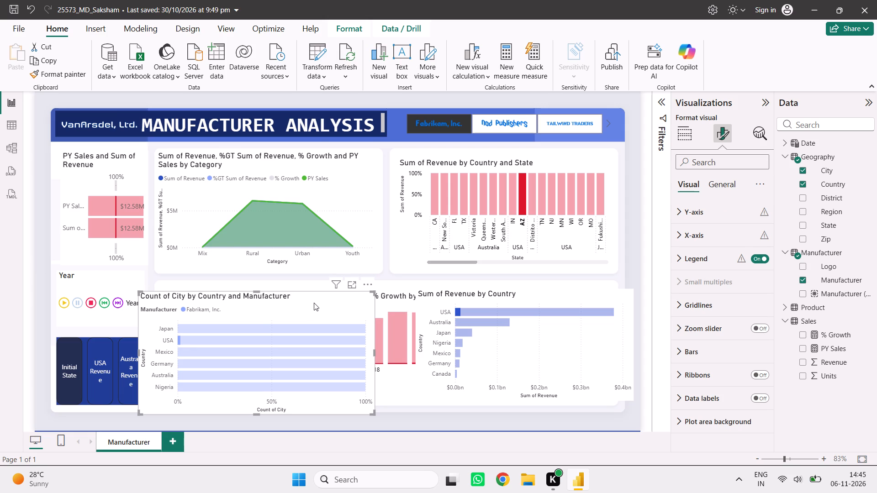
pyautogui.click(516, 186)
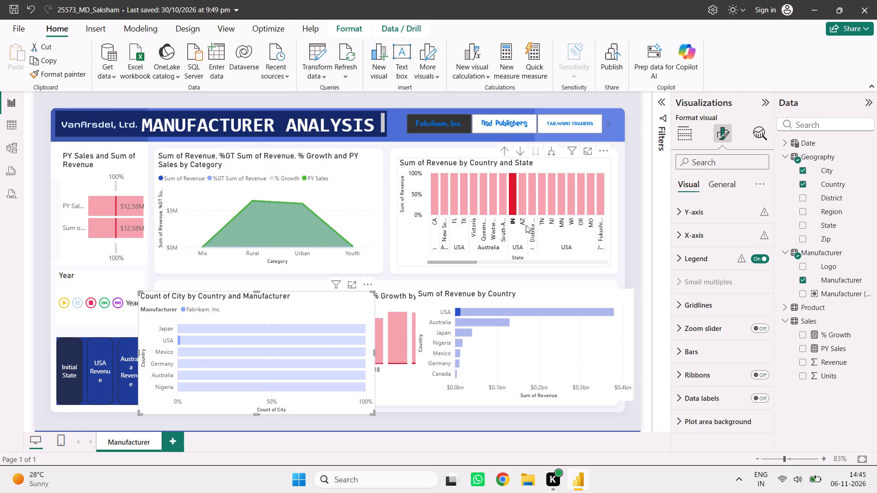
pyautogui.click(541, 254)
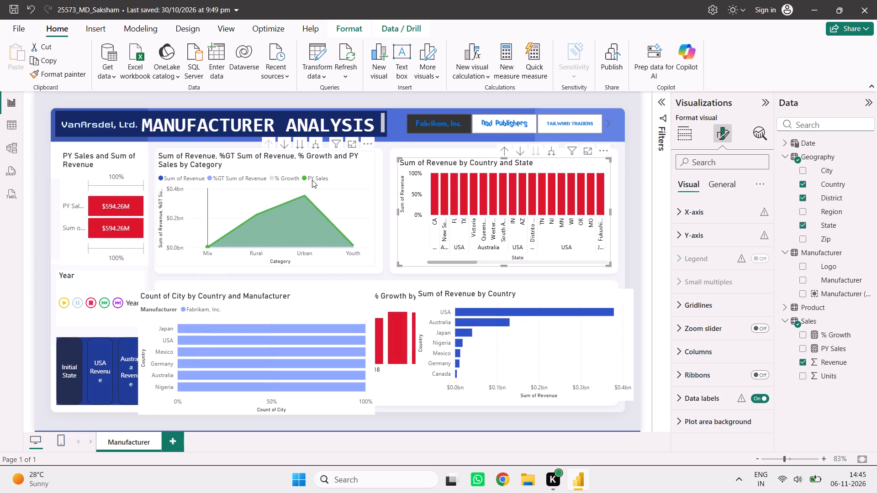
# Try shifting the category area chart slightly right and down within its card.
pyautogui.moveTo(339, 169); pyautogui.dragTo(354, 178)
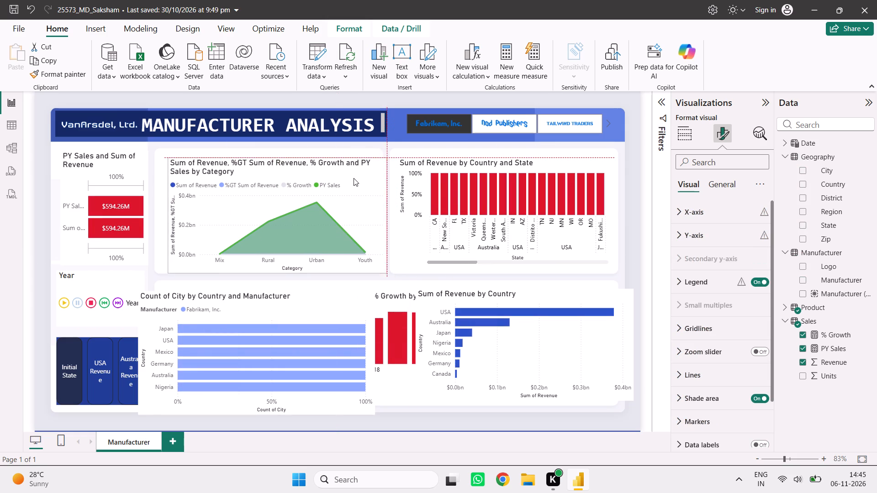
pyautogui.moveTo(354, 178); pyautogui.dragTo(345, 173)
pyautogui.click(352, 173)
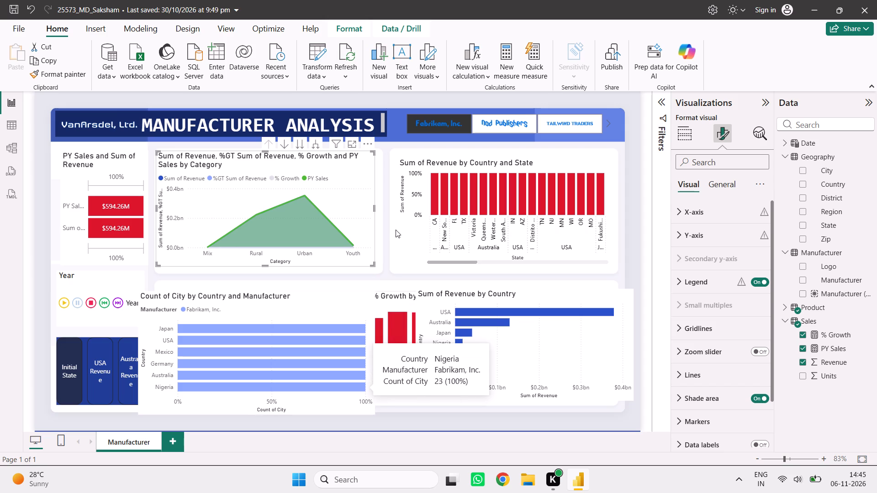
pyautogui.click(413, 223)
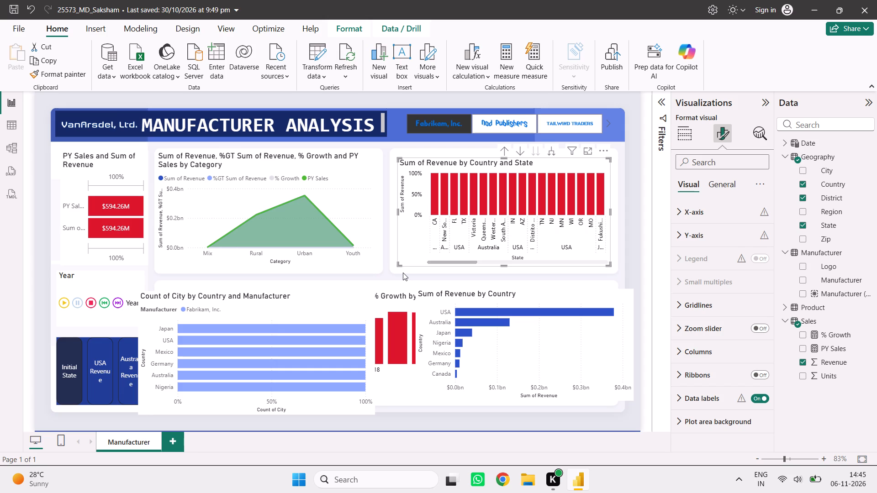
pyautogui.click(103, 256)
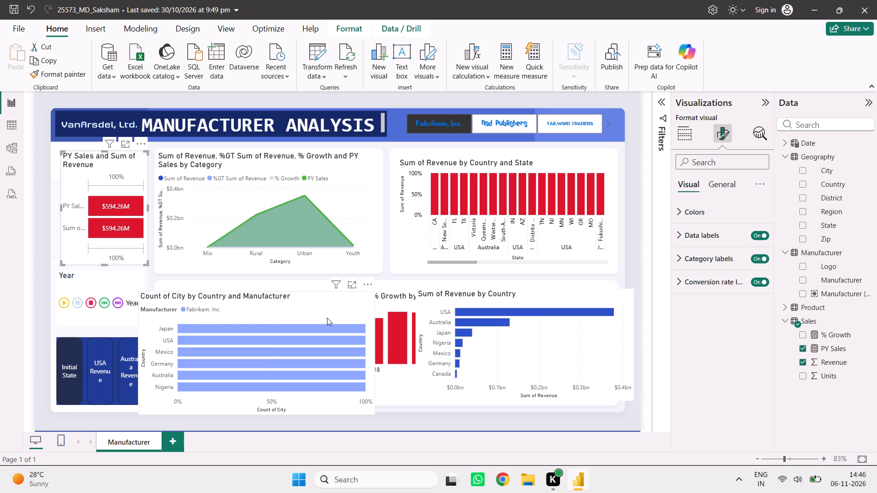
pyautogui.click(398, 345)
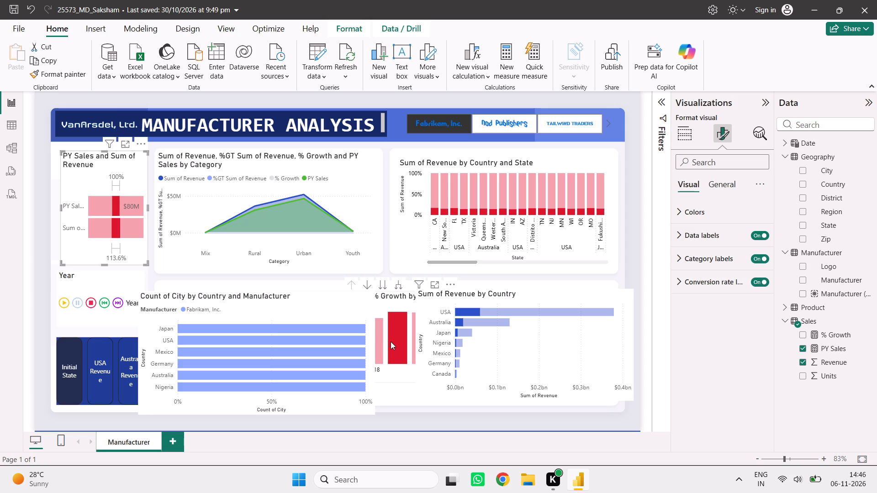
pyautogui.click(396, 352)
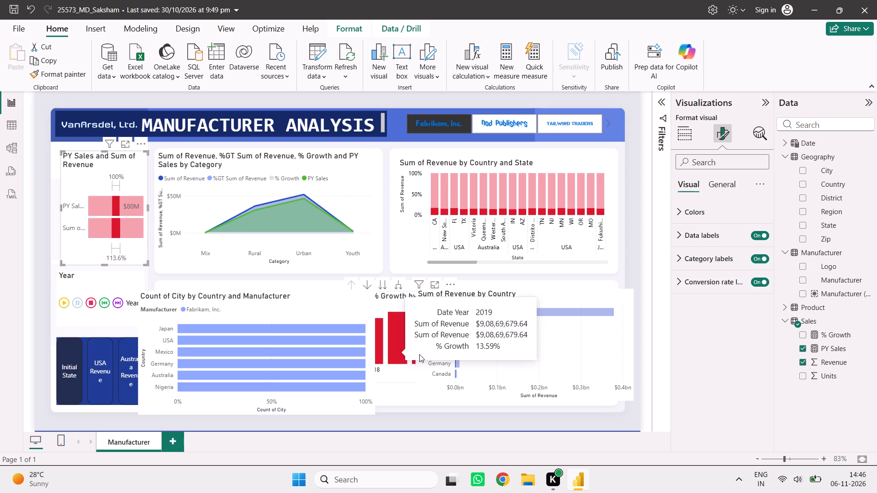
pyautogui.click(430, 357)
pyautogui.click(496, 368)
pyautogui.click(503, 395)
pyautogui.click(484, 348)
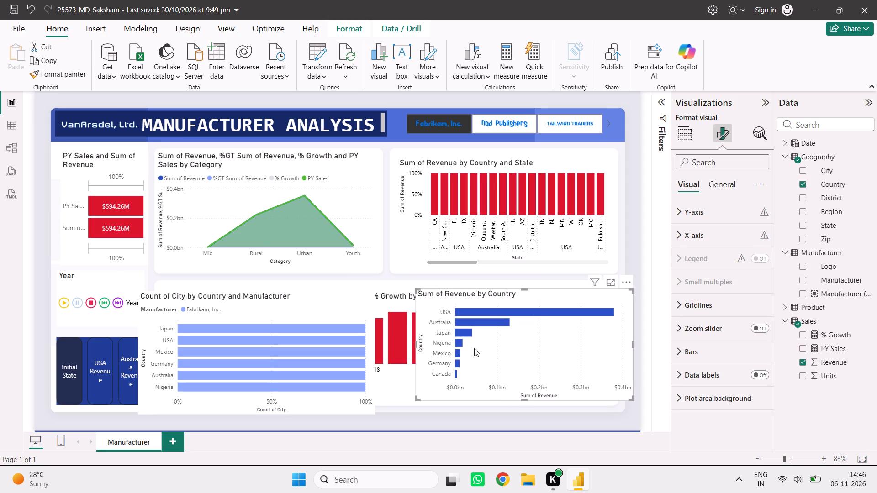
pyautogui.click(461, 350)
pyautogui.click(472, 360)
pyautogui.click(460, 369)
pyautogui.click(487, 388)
# Nudge the category area chart slightly to the right to centre it in its card.
pyautogui.moveTo(350, 225); pyautogui.dragTo(362, 225)
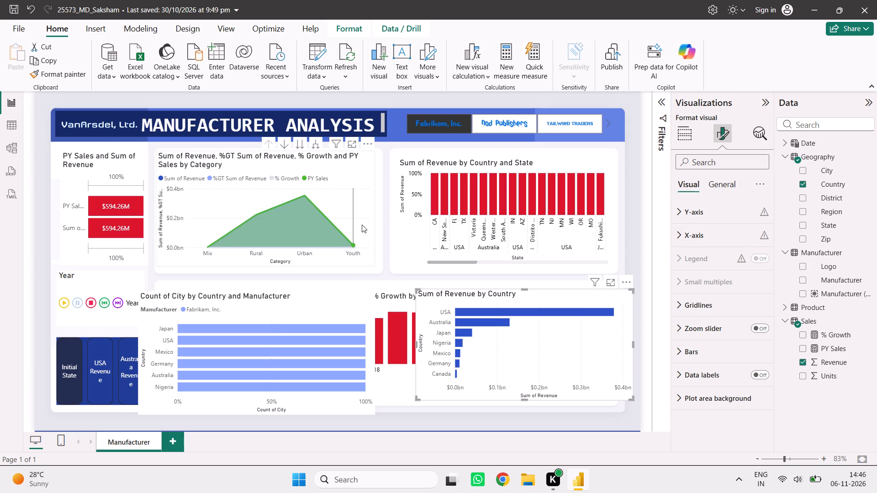
pyautogui.moveTo(362, 225); pyautogui.dragTo(364, 225)
pyautogui.moveTo(362, 225); pyautogui.dragTo(354, 225)
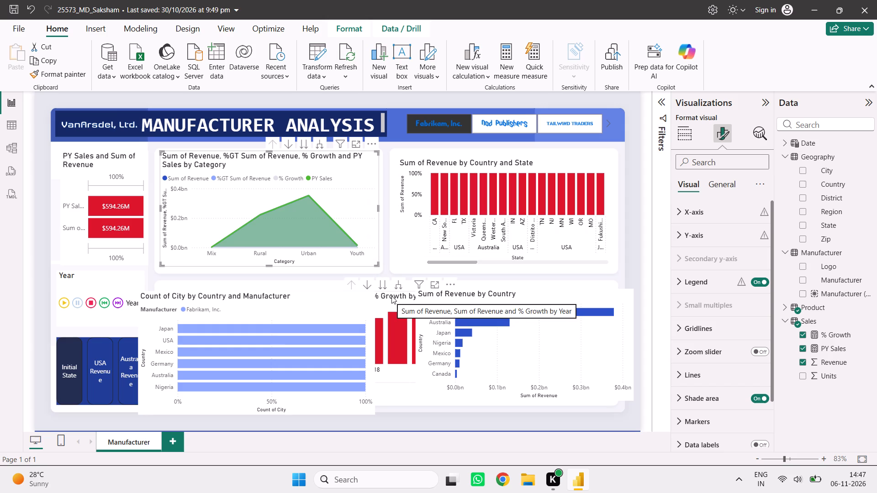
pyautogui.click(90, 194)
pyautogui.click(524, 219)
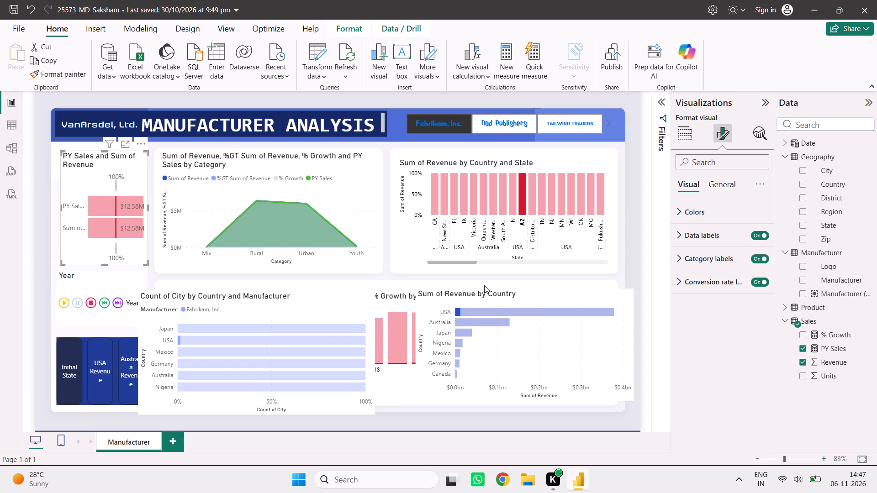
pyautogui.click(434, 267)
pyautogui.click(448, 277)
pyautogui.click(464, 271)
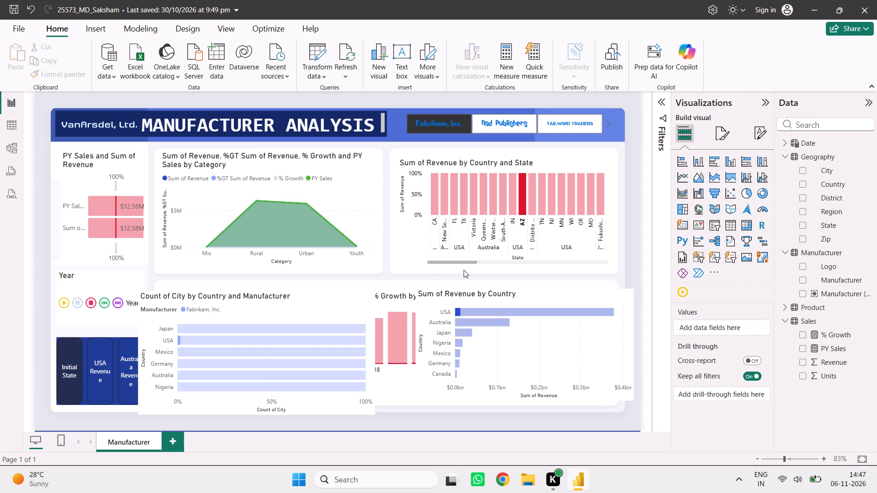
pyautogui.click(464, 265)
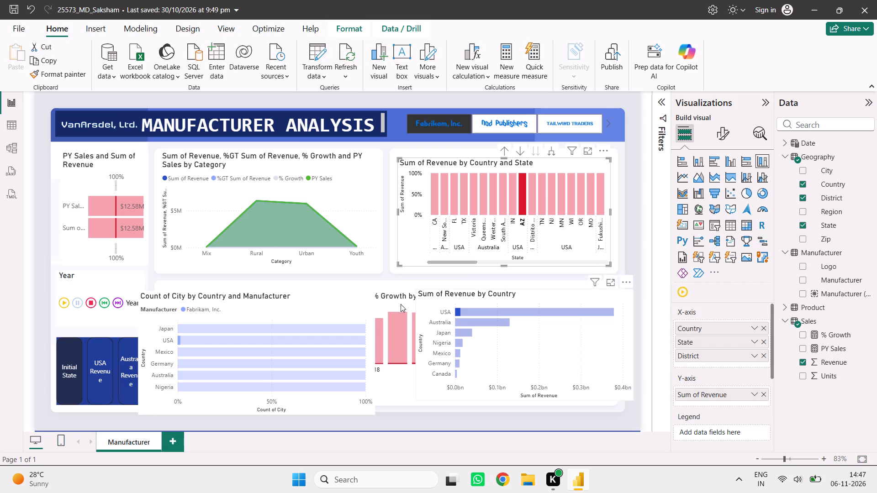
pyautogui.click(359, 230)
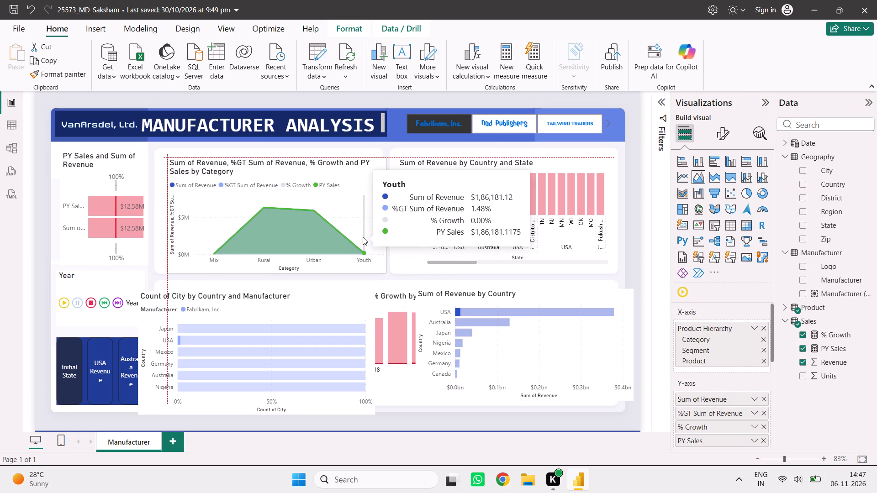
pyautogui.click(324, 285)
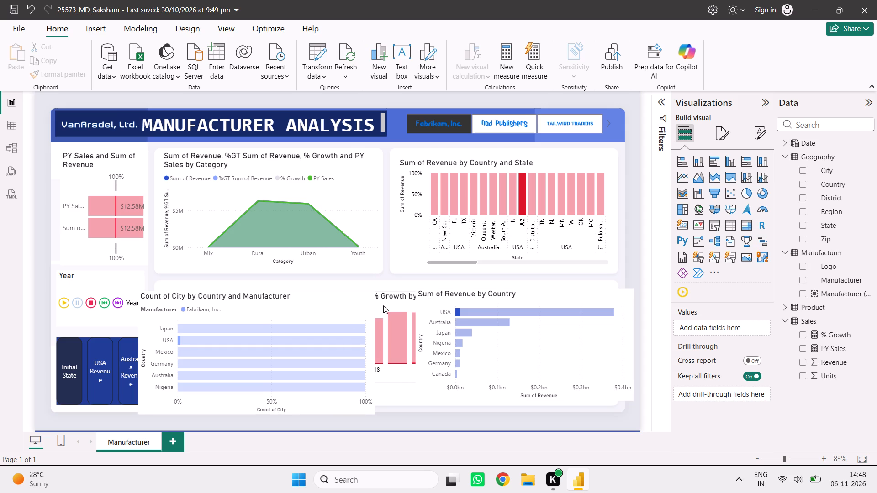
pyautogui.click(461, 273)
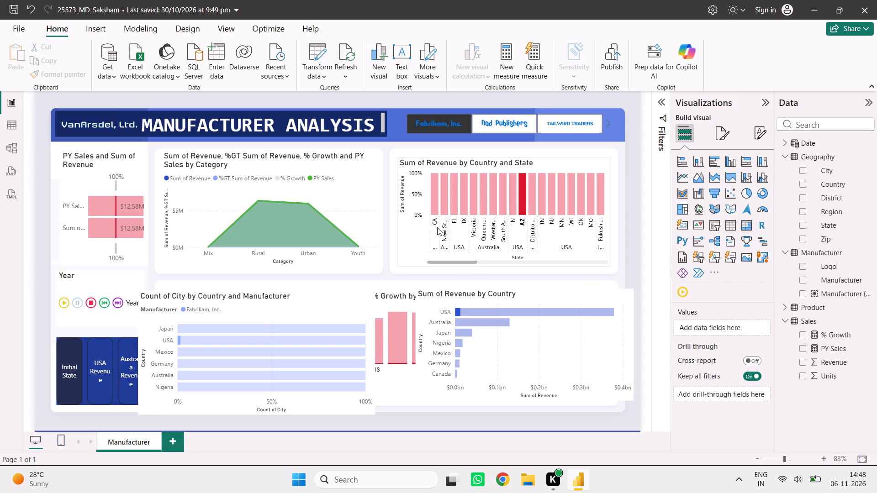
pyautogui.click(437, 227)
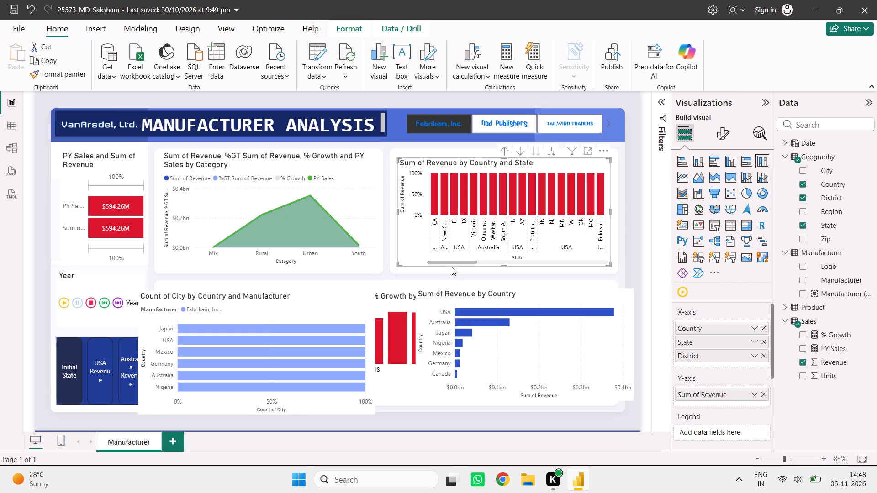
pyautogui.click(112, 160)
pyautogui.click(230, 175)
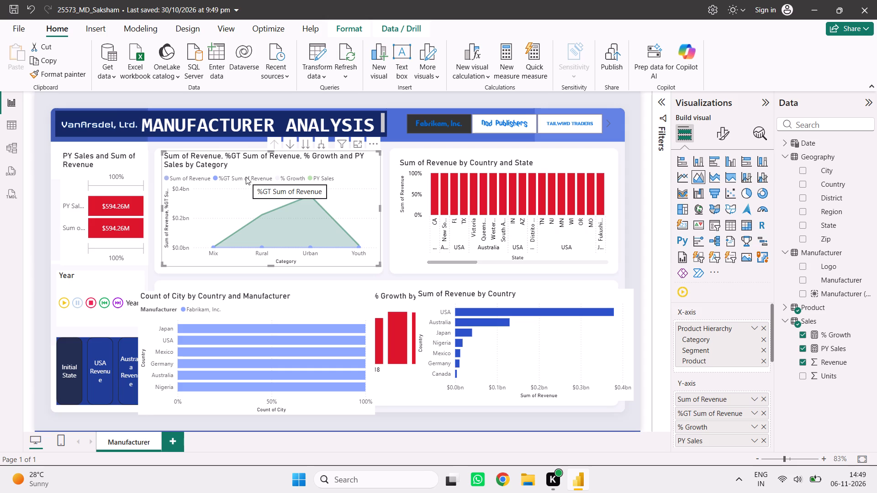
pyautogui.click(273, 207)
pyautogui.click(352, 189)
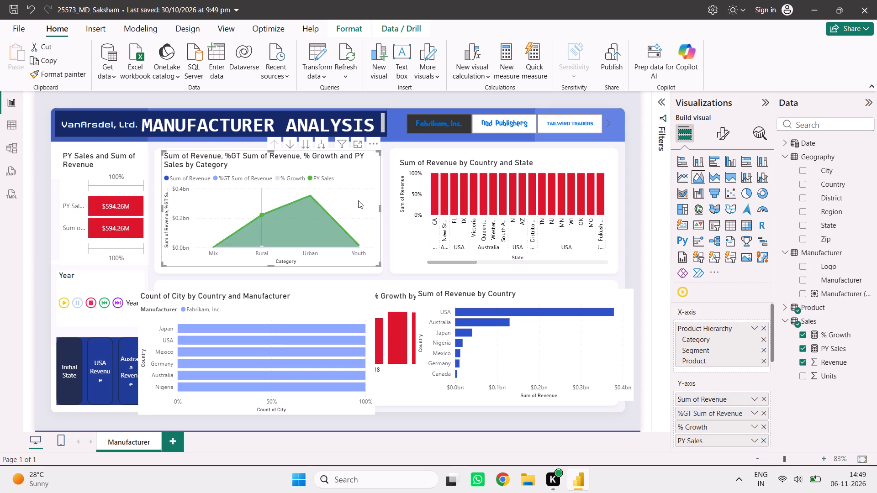
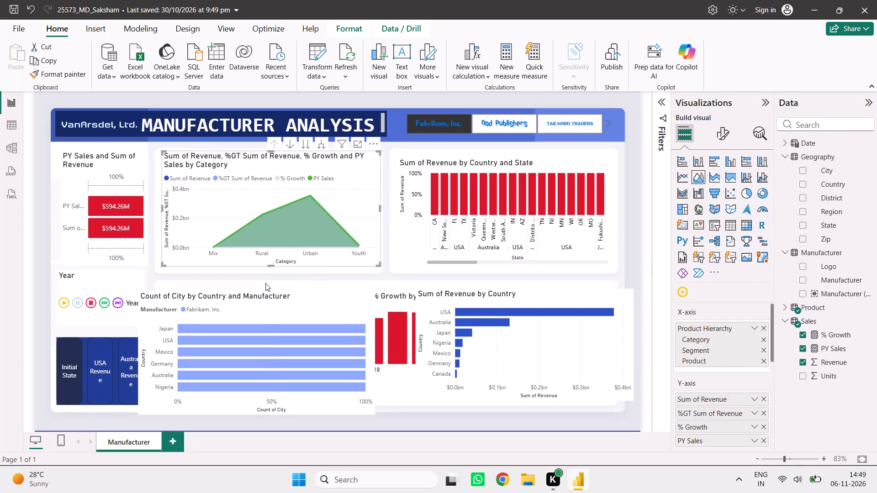
# Cross-highlight the page's visuals by the Youth category of the category area chart, leaving no visual selected.
pyautogui.click(346, 257)
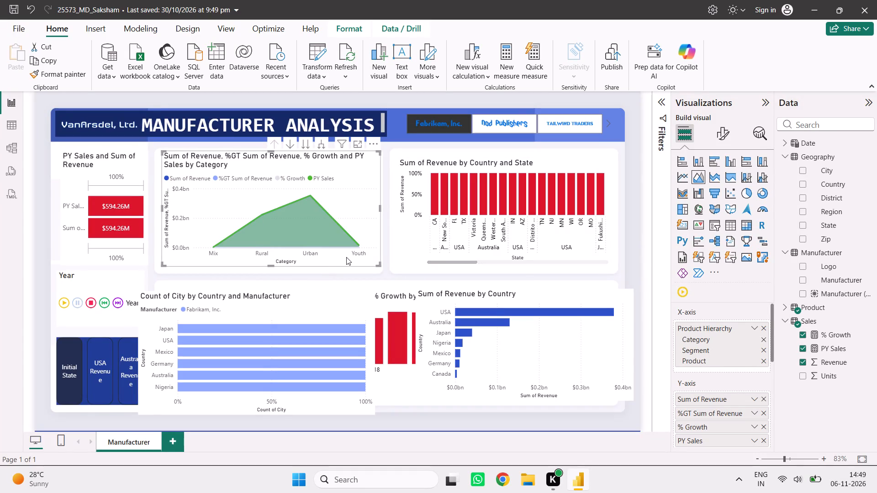
pyautogui.click(350, 246)
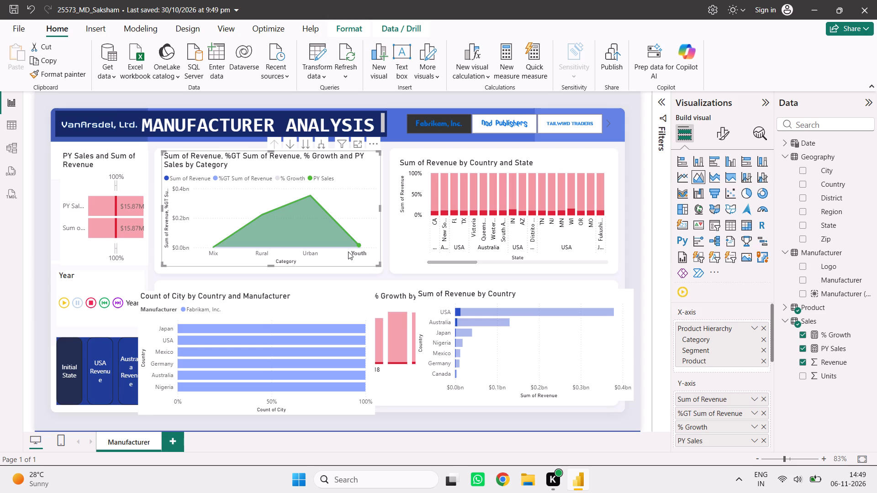
pyautogui.click(420, 217)
pyautogui.click(410, 282)
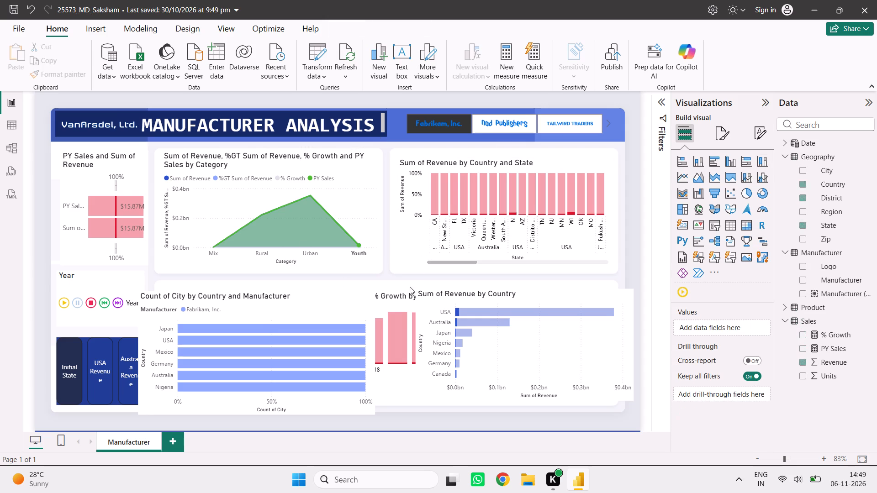
# Select the Count of City by Country and Manufacturer bar chart.
pyautogui.click(320, 302)
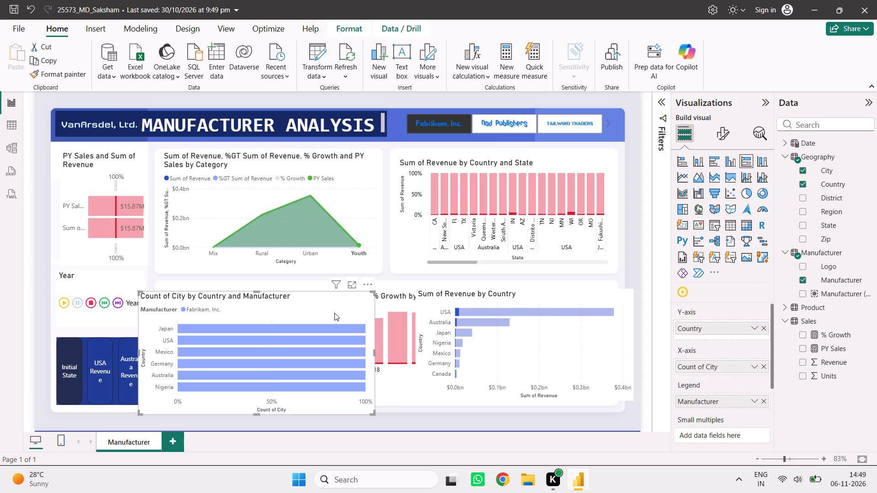
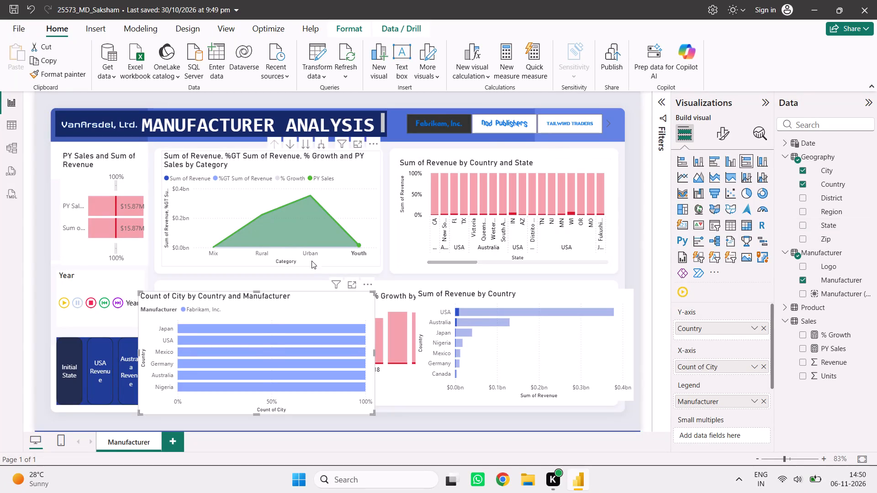
# Swap the category area chart and the Sum of Revenue by Country and State chart between the two upper background cards.
pyautogui.click(118, 218)
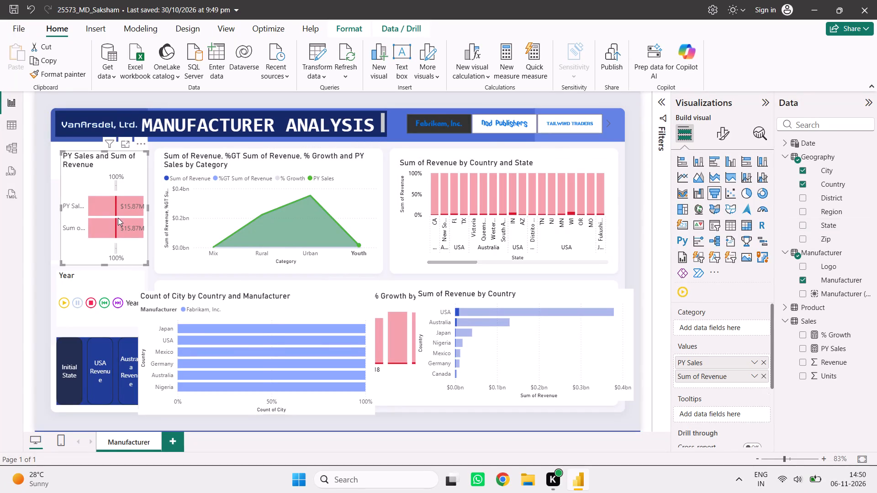
pyautogui.moveTo(252, 205); pyautogui.dragTo(481, 253)
pyautogui.moveTo(485, 152); pyautogui.dragTo(254, 183)
pyautogui.click(244, 220)
pyautogui.moveTo(542, 163); pyautogui.dragTo(305, 158)
pyautogui.moveTo(510, 189); pyautogui.dragTo(515, 161)
pyautogui.moveTo(570, 254); pyautogui.dragTo(576, 205)
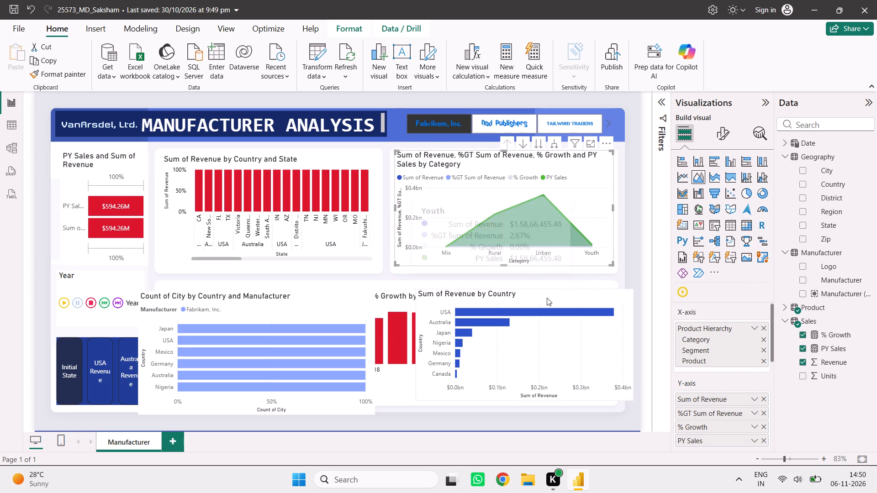
# Place the revenue and % Growth by Year column chart in the lower-right card, moving the Sum of Revenue by Country chart off it.
pyautogui.moveTo(389, 341); pyautogui.dragTo(521, 320)
pyautogui.click(310, 308)
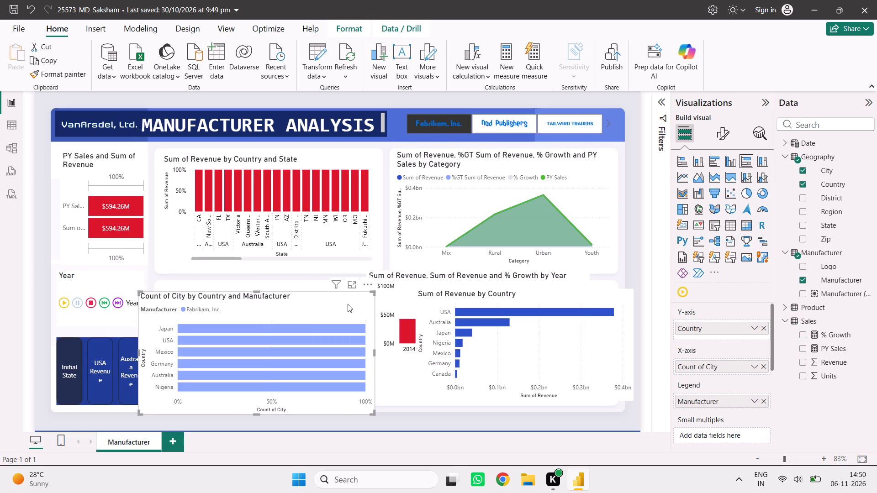
pyautogui.moveTo(459, 299); pyautogui.dragTo(229, 260)
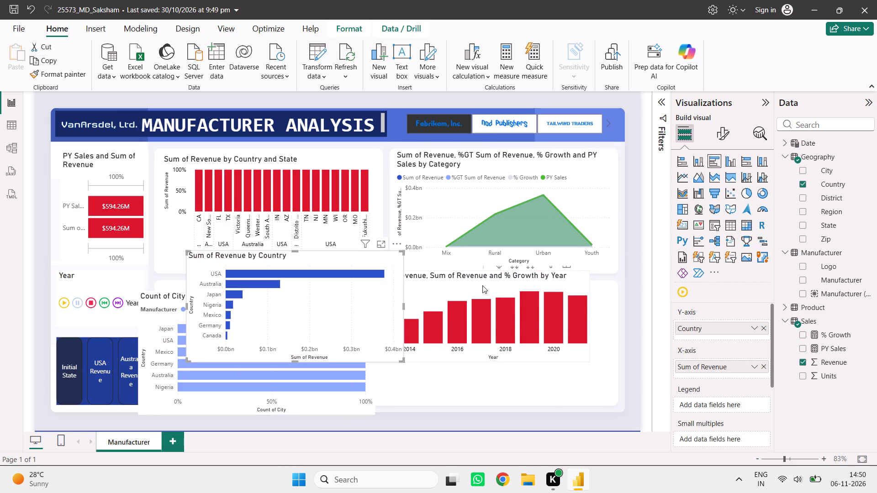
pyautogui.moveTo(482, 285); pyautogui.dragTo(513, 313)
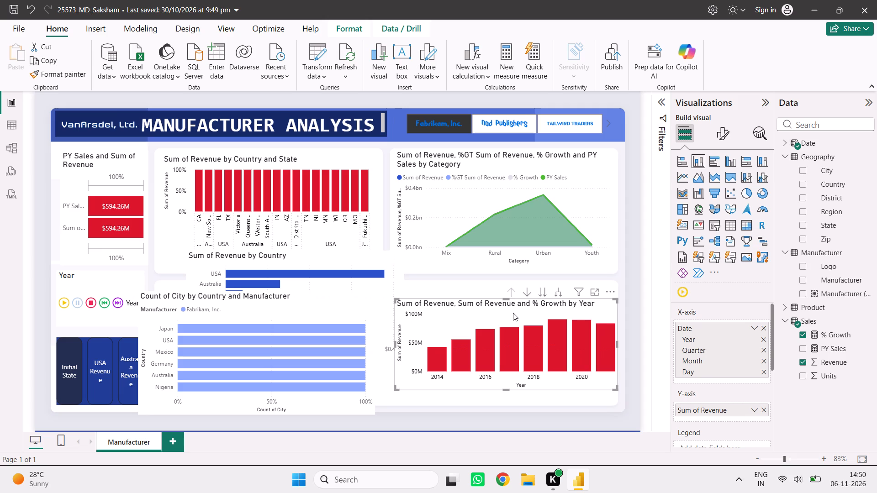
pyautogui.click(513, 313)
pyautogui.click(502, 319)
# Reposition the Sum of Revenue by Country and State chart near the top of the upper-middle card.
pyautogui.moveTo(244, 174); pyautogui.dragTo(374, 257)
pyautogui.moveTo(419, 261); pyautogui.dragTo(346, 237)
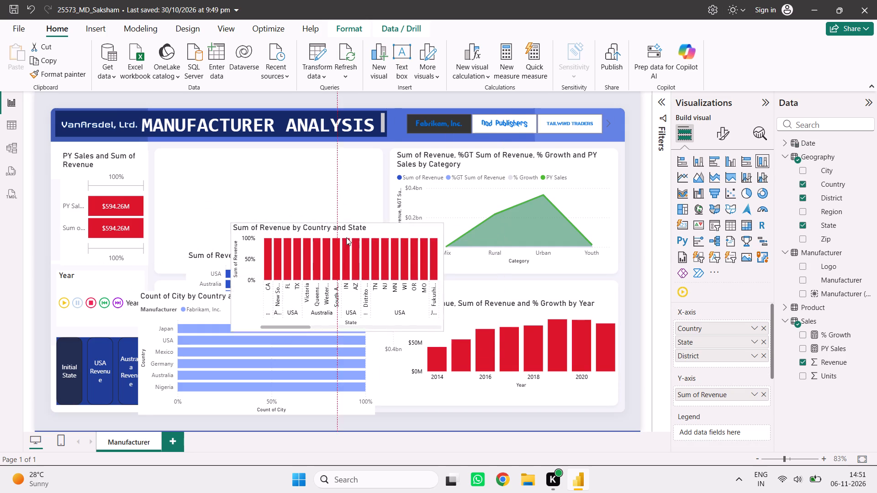
pyautogui.moveTo(346, 237); pyautogui.dragTo(301, 173)
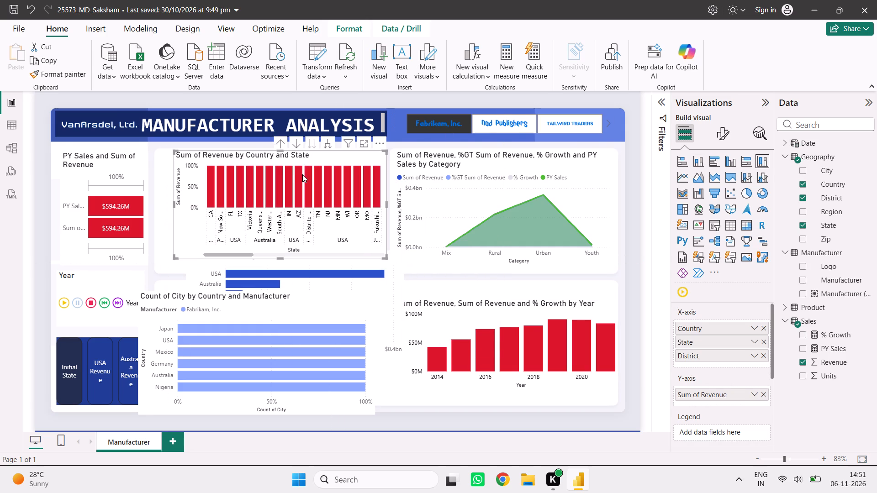
# Select the Count of City by Country and Manufacturer bar chart.
pyautogui.click(480, 313)
pyautogui.click(306, 315)
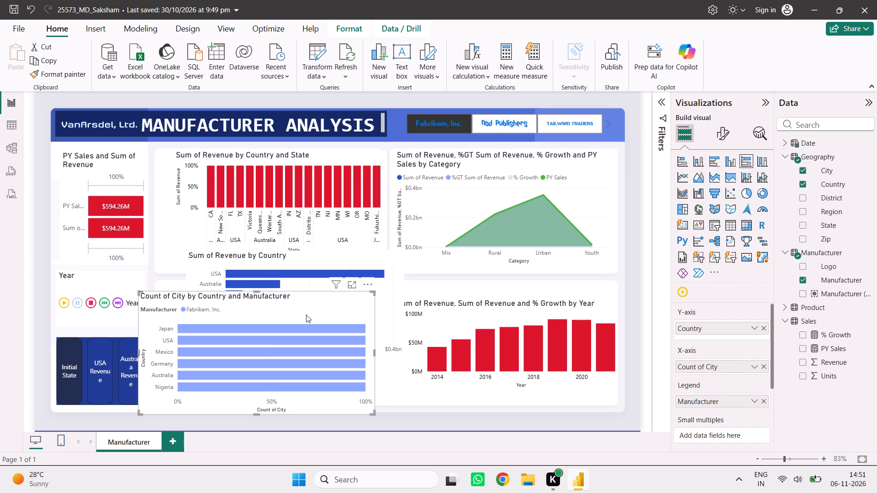
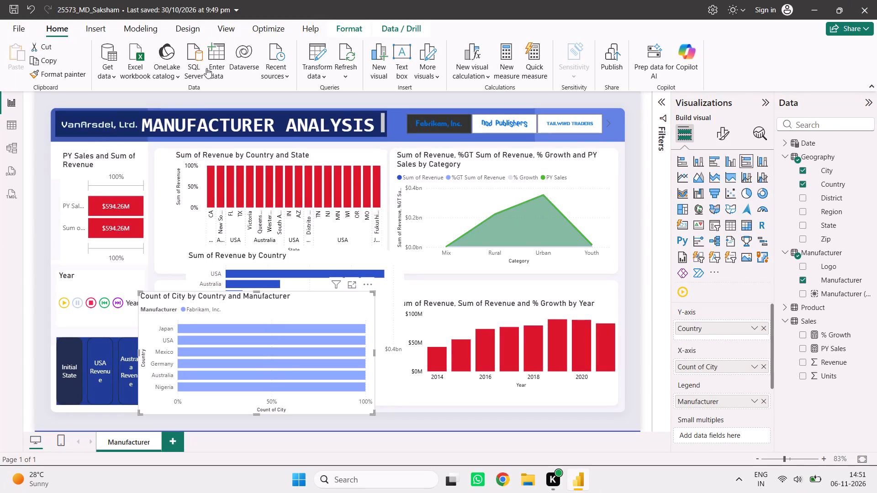
# Reposition the Sum of Revenue by Country and State chart within the upper-middle background card, clear of the category area chart.
pyautogui.moveTo(216, 157); pyautogui.dragTo(351, 203)
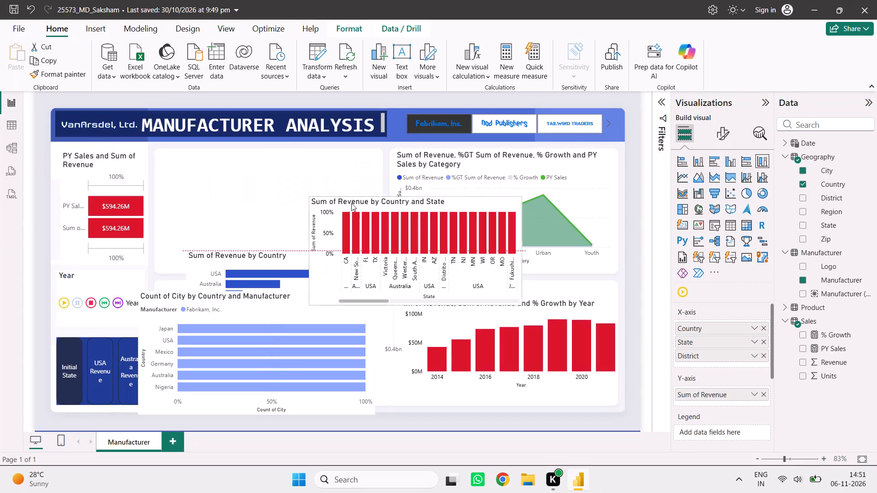
pyautogui.moveTo(495, 235); pyautogui.dragTo(353, 189)
pyautogui.click(527, 189)
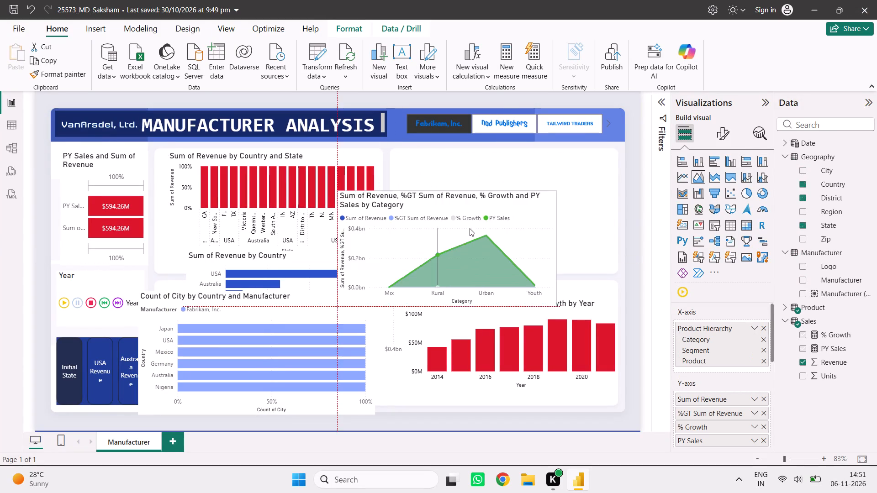
# Spread apart the two overlapping bar charts, moving Count of City by Country and Manufacturer toward the area chart and Sum of Revenue by Country over the Year slicer.
pyautogui.moveTo(321, 311); pyautogui.dragTo(374, 301)
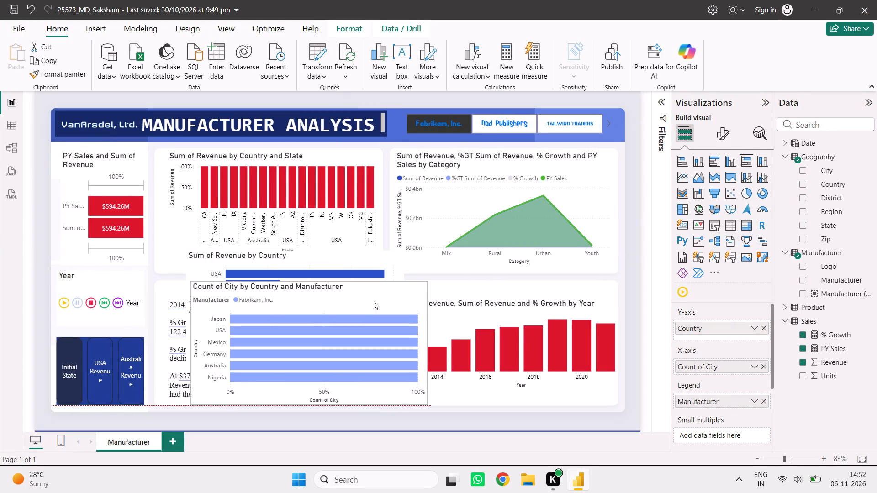
pyautogui.moveTo(374, 301); pyautogui.dragTo(561, 261)
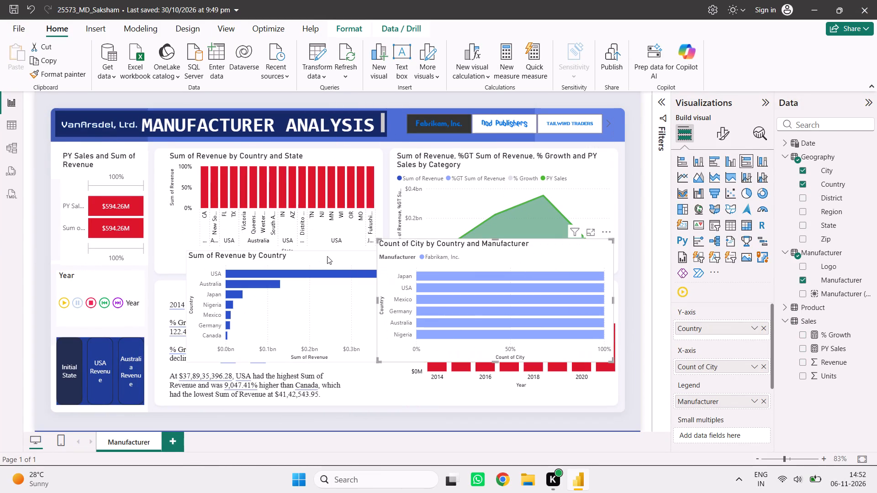
pyautogui.moveTo(336, 263); pyautogui.dragTo(237, 287)
pyautogui.moveTo(522, 257); pyautogui.dragTo(439, 248)
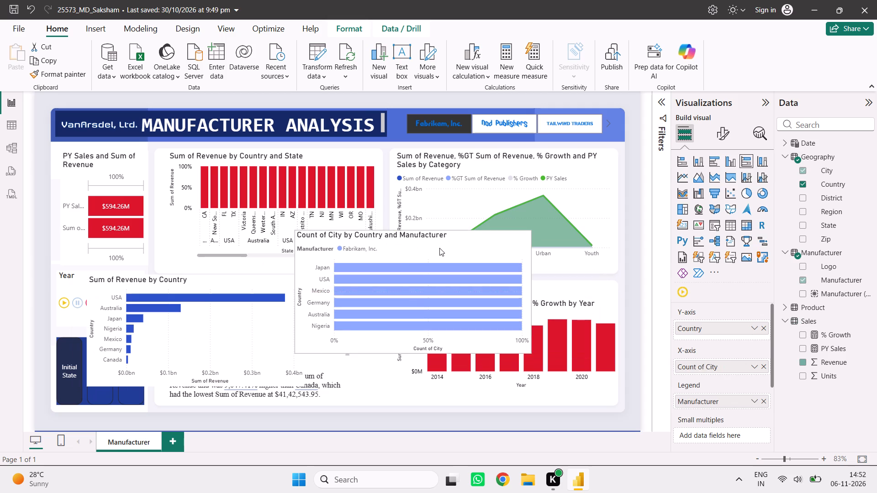
pyautogui.moveTo(439, 248); pyautogui.dragTo(470, 231)
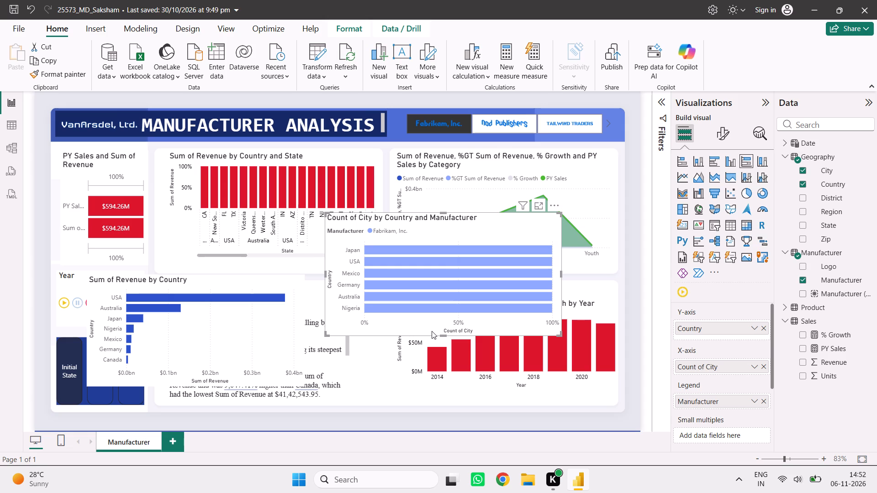
# Select the Sum of Revenue by Country and State chart in the upper-middle card.
pyautogui.click(248, 228)
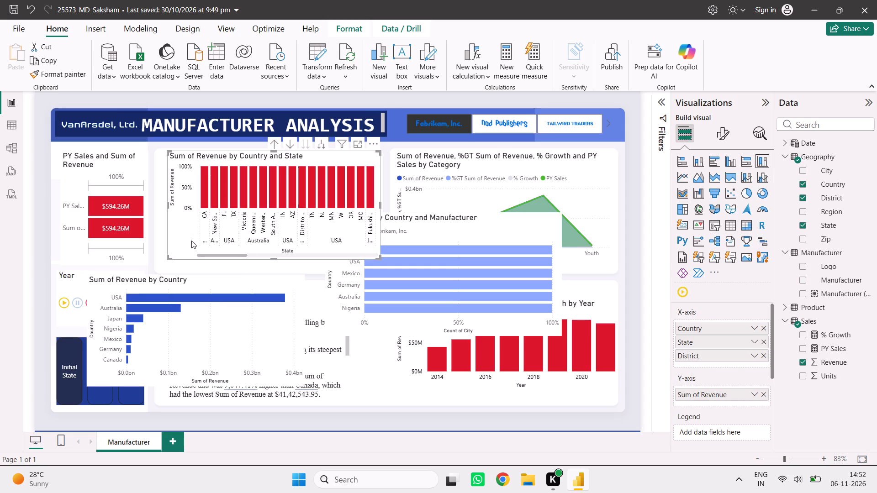
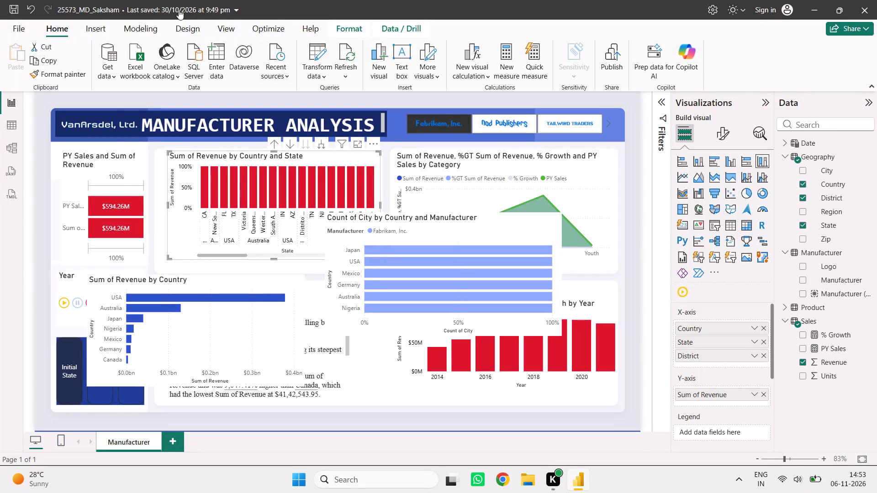
# Nudge the area chart by Category slightly upward and outward within its upper background card.
pyautogui.click(120, 177)
pyautogui.click(249, 156)
pyautogui.click(539, 183)
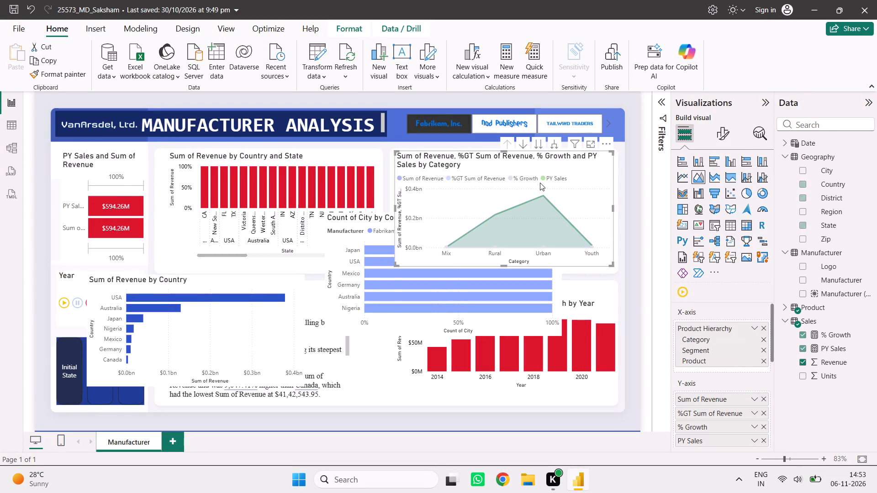
pyautogui.moveTo(431, 209); pyautogui.dragTo(438, 203)
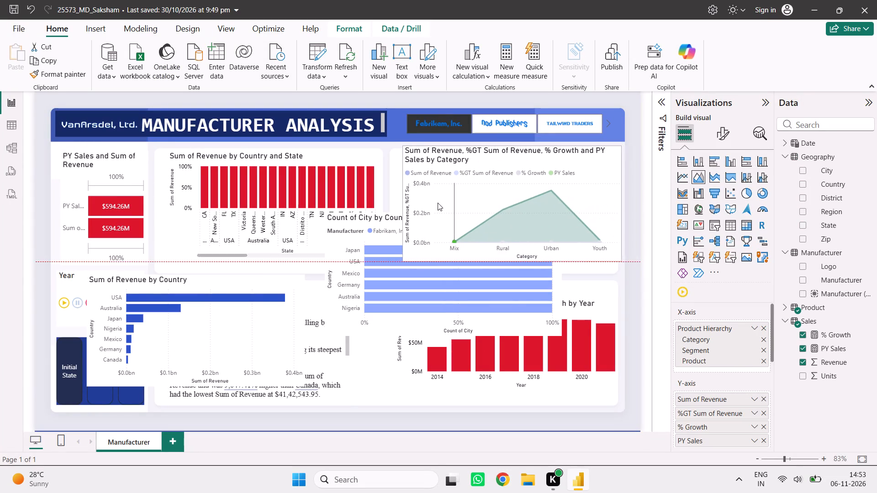
pyautogui.moveTo(438, 203); pyautogui.dragTo(436, 203)
# Move the Count of City by Country and Manufacturer chart below the category area chart, over the yearly column chart's card.
pyautogui.moveTo(380, 224); pyautogui.dragTo(391, 297)
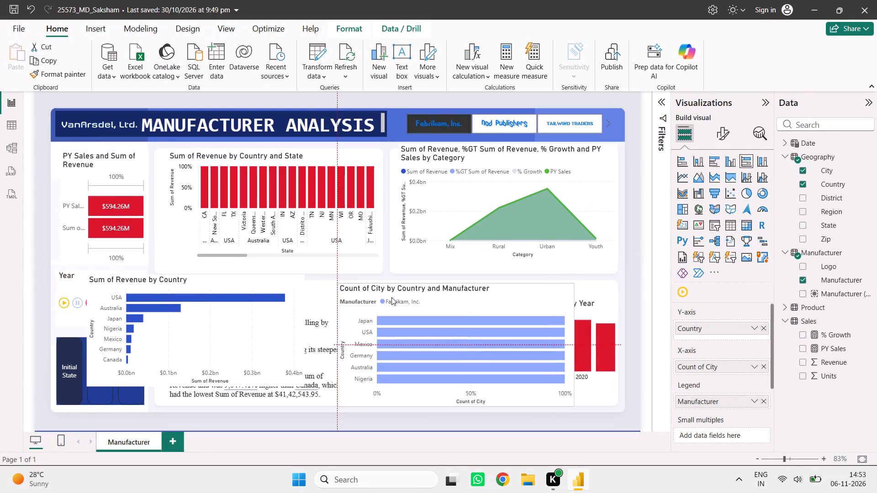
pyautogui.moveTo(391, 297); pyautogui.dragTo(391, 288)
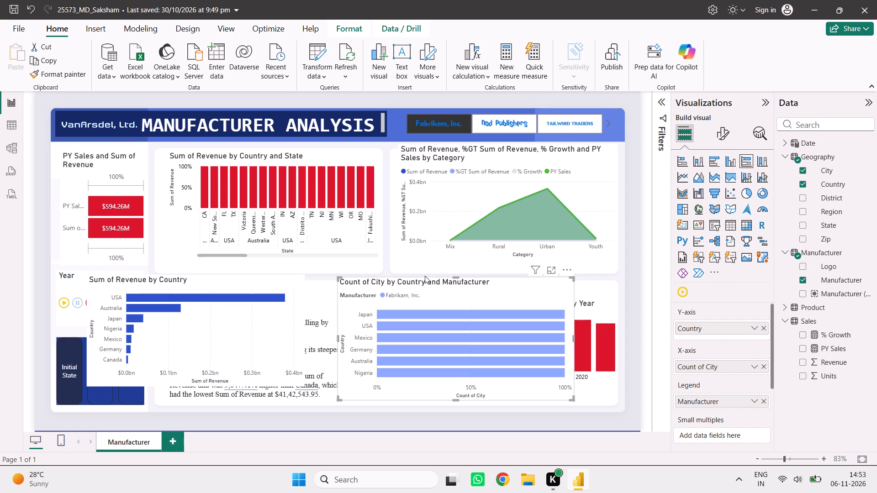
# Nudge the PY Sales and Sum of Revenue funnel upward and the Sum of Revenue by Country and State chart toward the area chart.
pyautogui.click(106, 160)
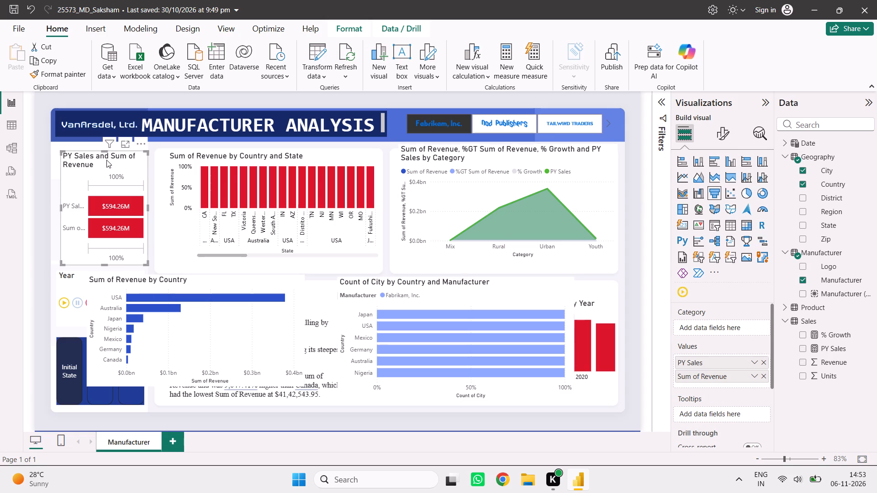
pyautogui.click(111, 166)
pyautogui.moveTo(322, 236); pyautogui.dragTo(329, 237)
pyautogui.click(640, 264)
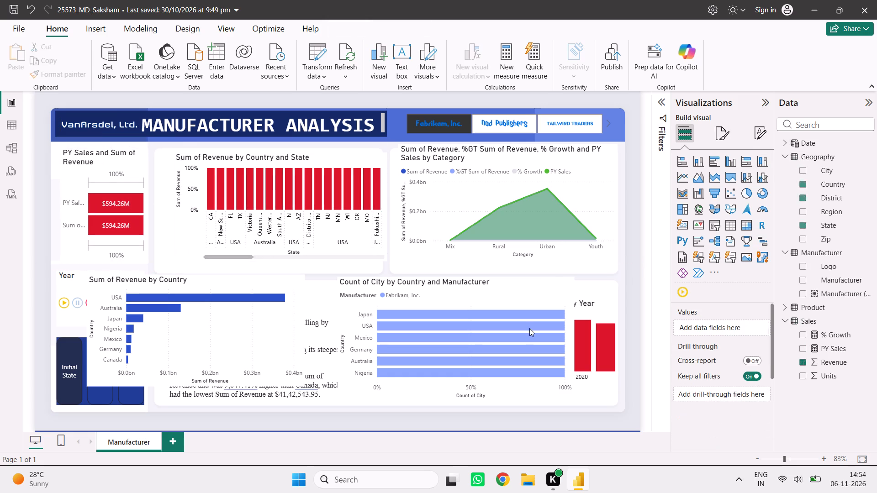
# Try a filled map and bar types for the Count of City by Country and Manufacturer visual, settling on a stacked column chart.
pyautogui.click(474, 333)
pyautogui.click(721, 173)
pyautogui.click(741, 155)
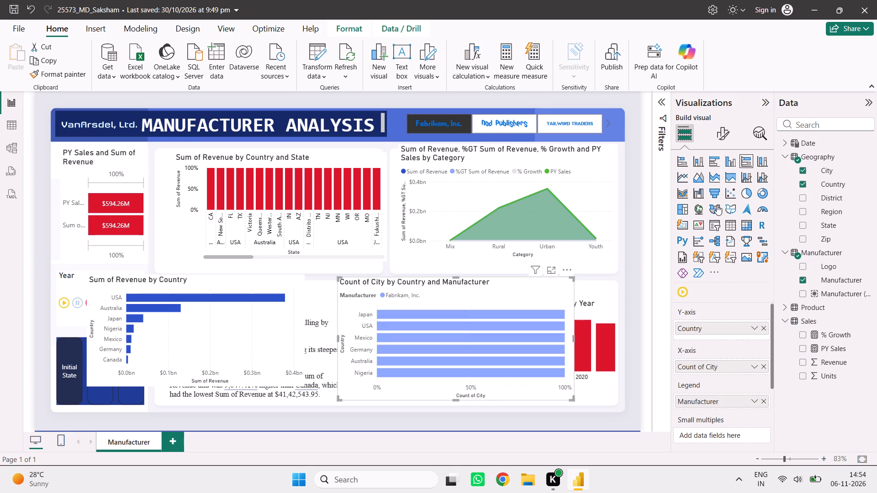
pyautogui.moveTo(716, 205); pyautogui.dragTo(709, 205)
pyautogui.click(225, 204)
pyautogui.moveTo(445, 326); pyautogui.dragTo(452, 323)
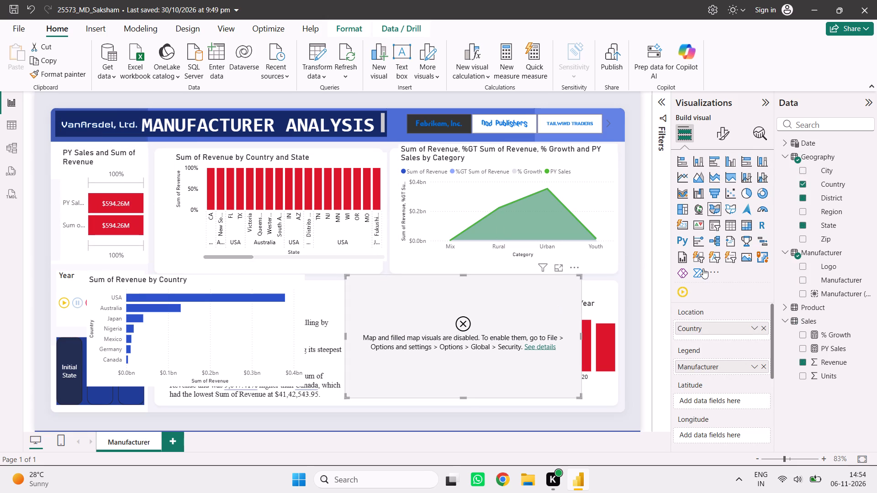
pyautogui.click(736, 159)
pyautogui.click(749, 156)
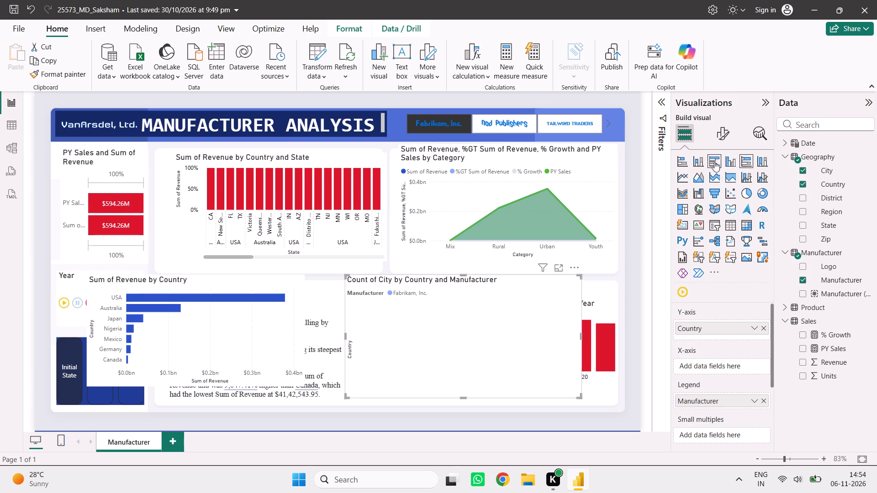
pyautogui.click(712, 162)
pyautogui.click(702, 163)
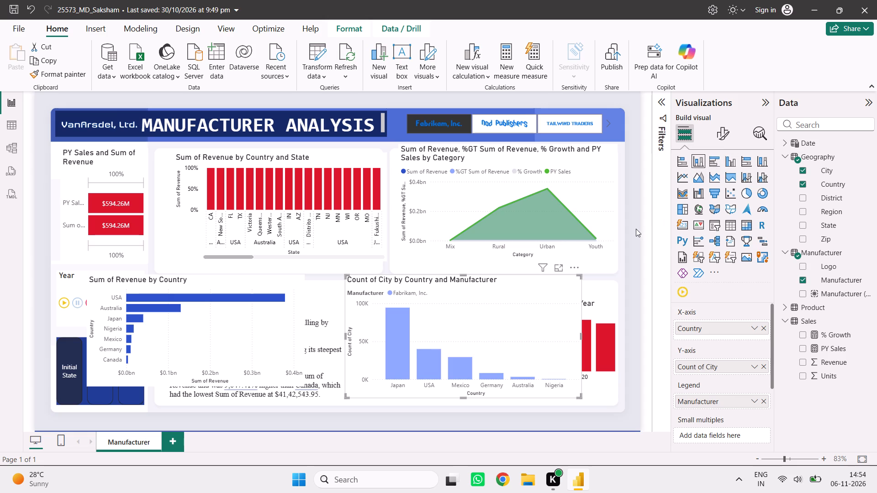
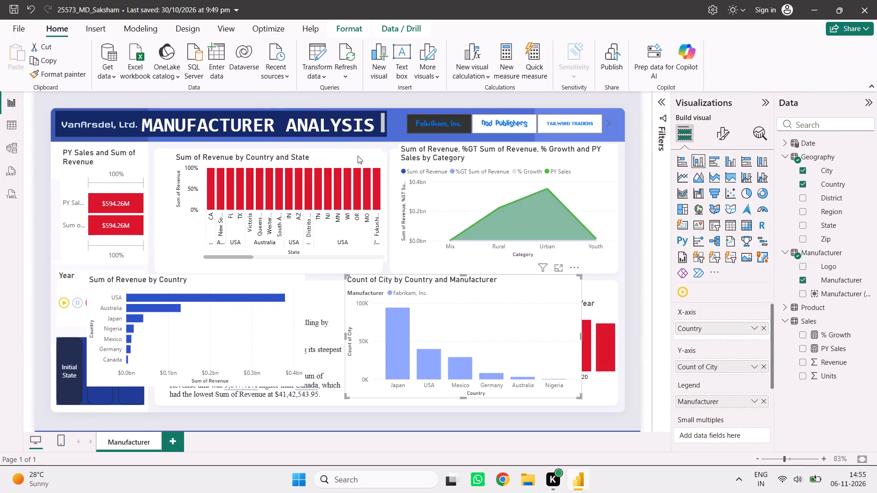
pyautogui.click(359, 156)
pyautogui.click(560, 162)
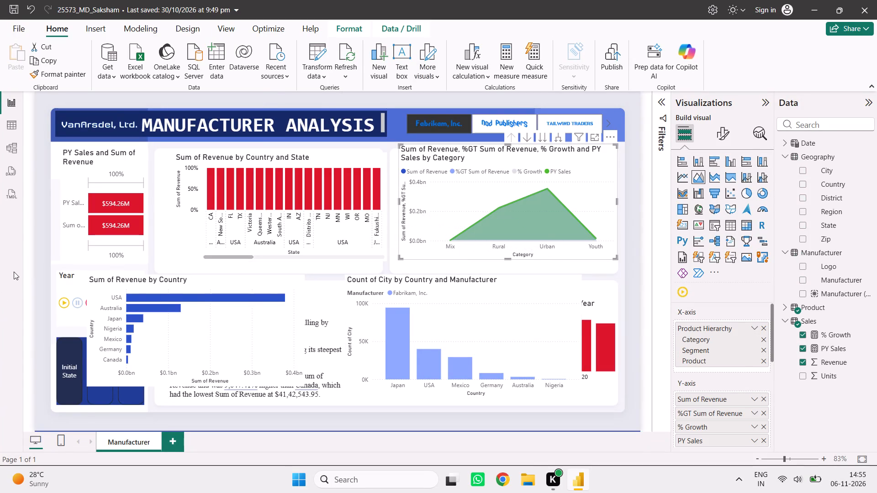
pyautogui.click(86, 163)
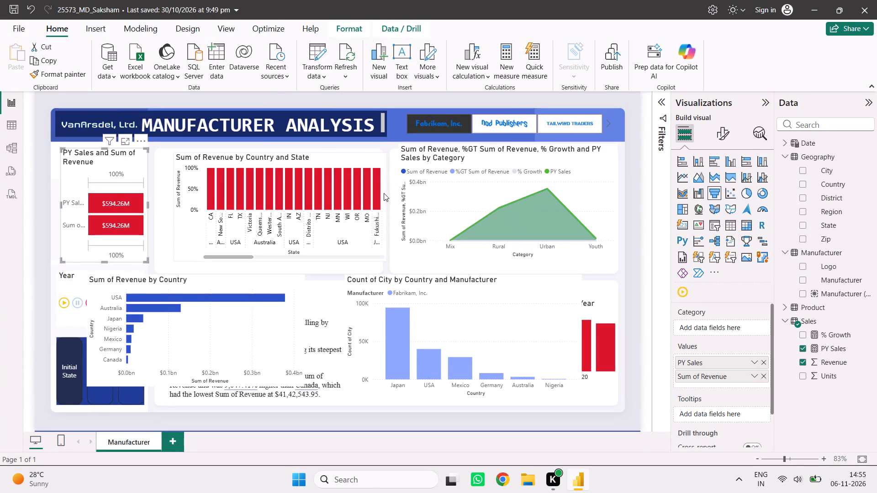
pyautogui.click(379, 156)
# Move the Count of City by Country and Manufacturer column chart up and slightly right, over the lower edge of the category area chart.
pyautogui.click(520, 294)
pyautogui.moveTo(523, 306); pyautogui.dragTo(526, 292)
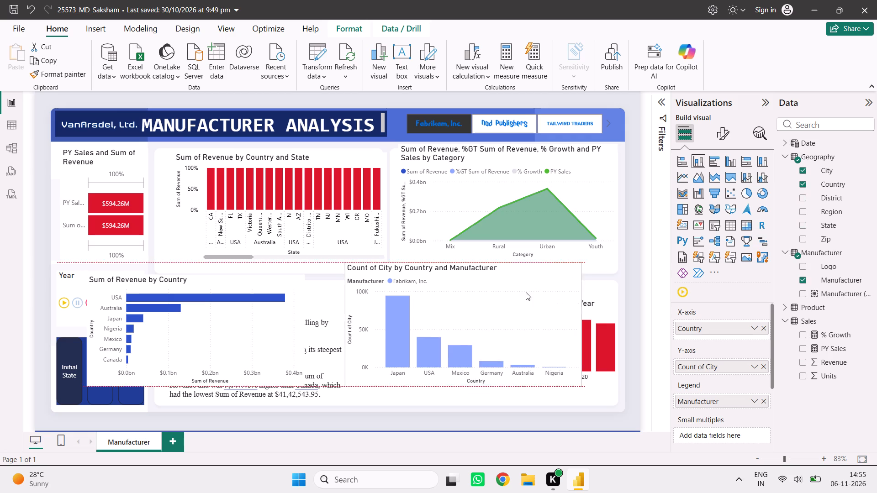
pyautogui.moveTo(526, 292); pyautogui.dragTo(540, 282)
# Move the Sum of Revenue by Country bar chart upward, over the lower edge of the Sum of Revenue by Country and State chart.
pyautogui.moveTo(273, 286); pyautogui.dragTo(290, 268)
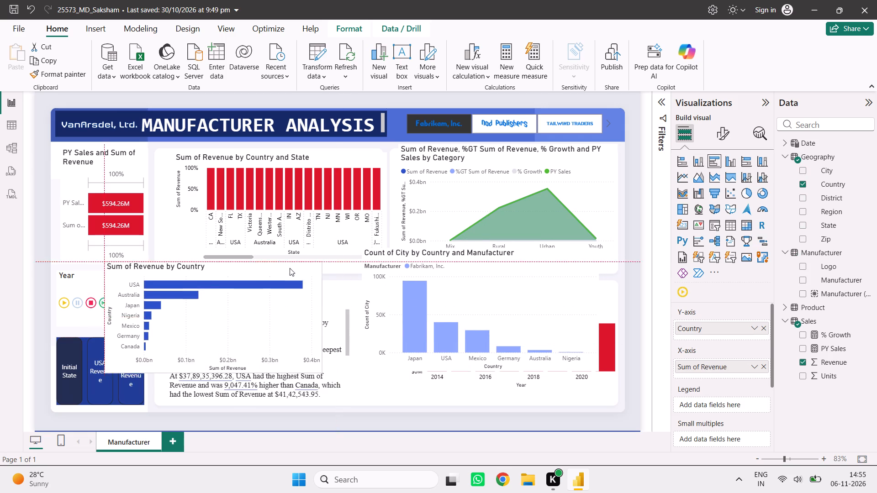
pyautogui.moveTo(290, 268); pyautogui.dragTo(278, 264)
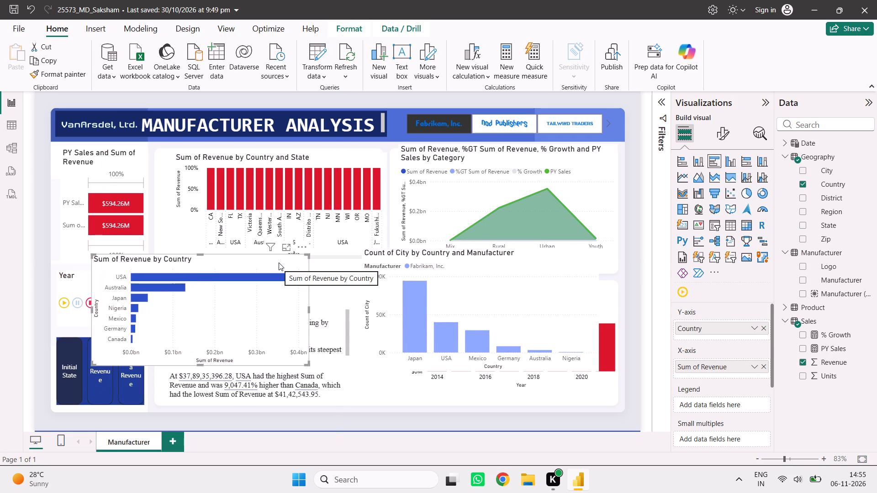
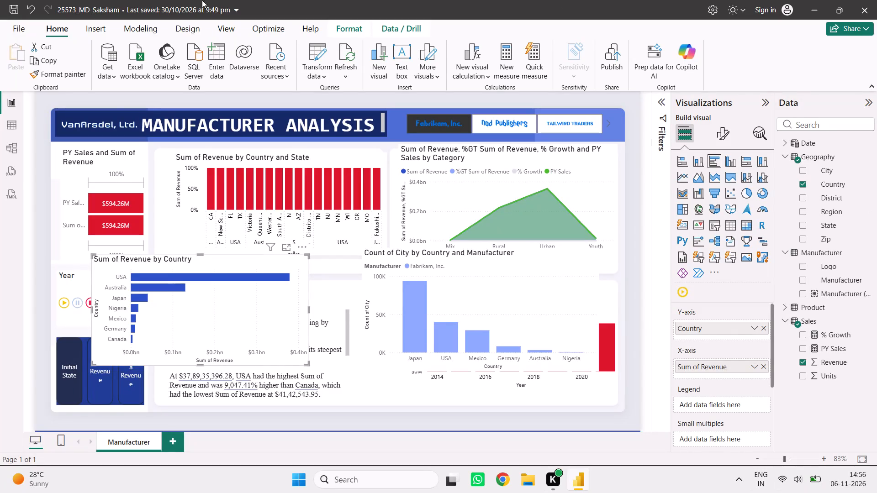
# Highlight the WI column in the Sum of Revenue by Country and State chart.
pyautogui.moveTo(161, 231); pyautogui.dragTo(215, 226)
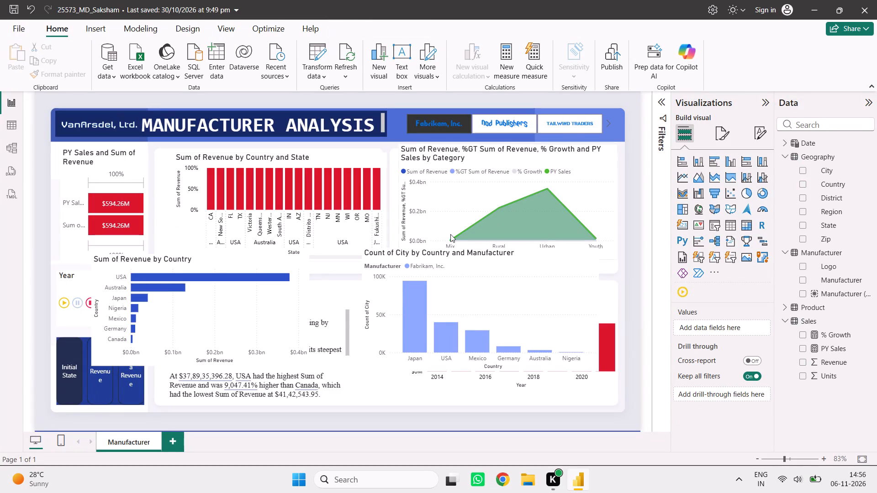
pyautogui.click(450, 234)
pyautogui.click(348, 202)
# Move the Count of City by Country and Manufacturer chart right and slightly up, further over the lower part of the category area chart.
pyautogui.moveTo(382, 310); pyautogui.dragTo(395, 319)
pyautogui.moveTo(555, 324); pyautogui.dragTo(800, 303)
pyautogui.moveTo(868, 271); pyautogui.dragTo(849, 252)
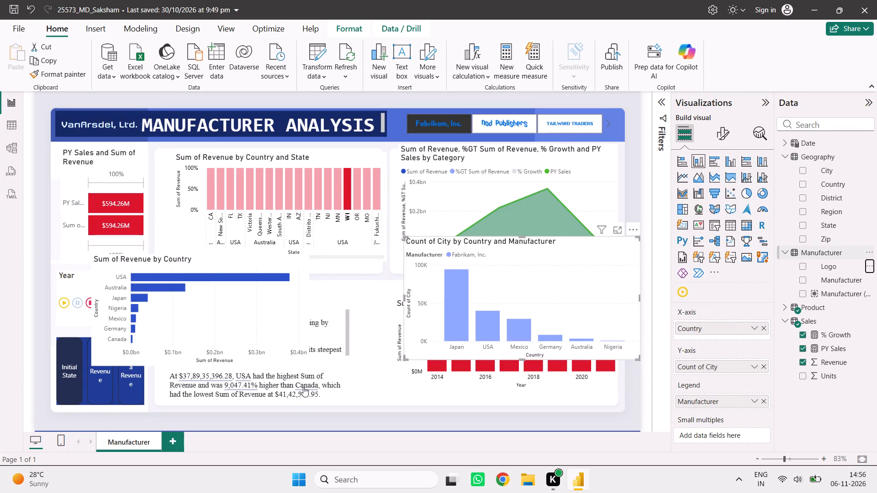
# Switch the manufacturer logo slicer to Nod Publishers, then Tailwind Traders, then Fabrikam, Inc. to compare the filtered visuals.
pyautogui.click(515, 114)
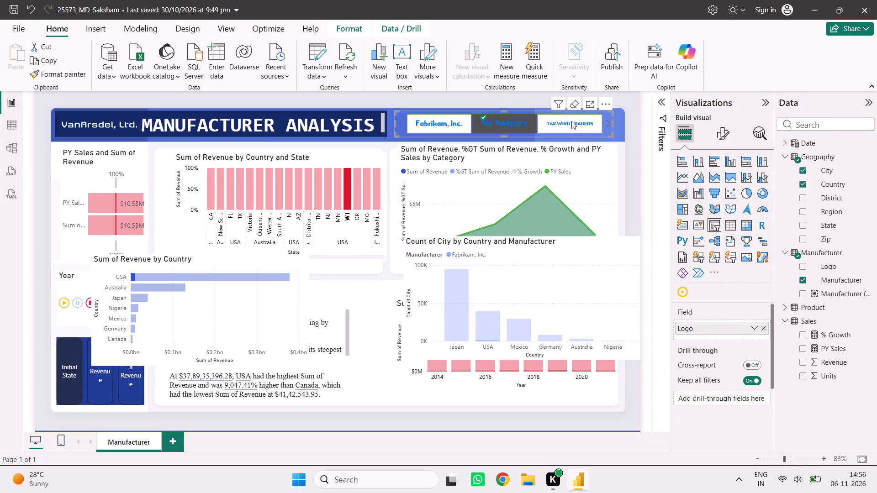
pyautogui.click(571, 121)
pyautogui.click(428, 128)
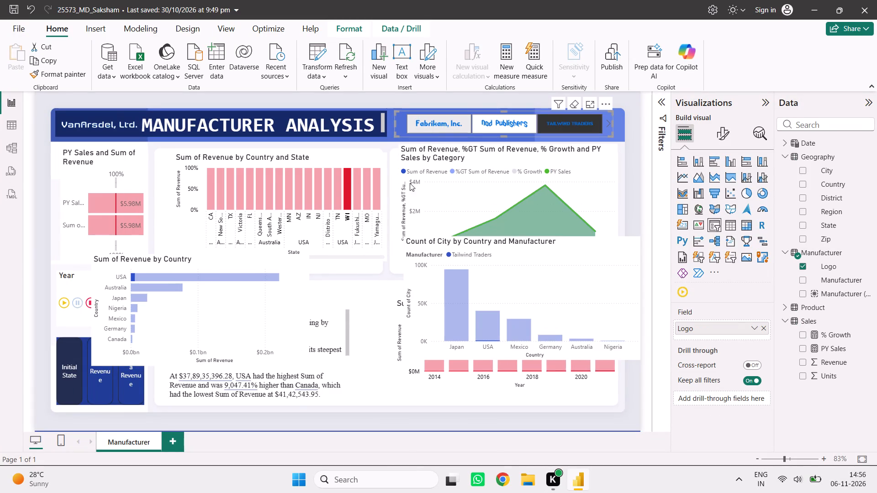
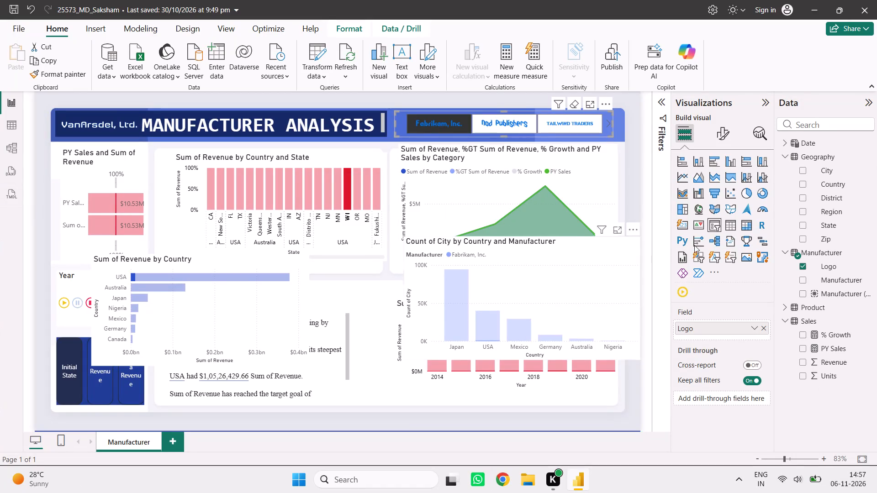
# Convert the manufacturer logo slicer in the header banner into a funnel chart.
pyautogui.moveTo(760, 183); pyautogui.dragTo(757, 188)
pyautogui.click(719, 168)
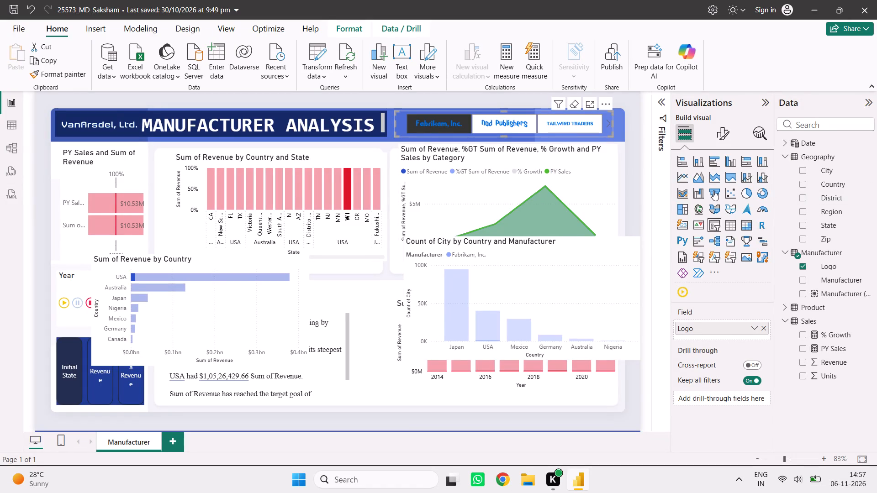
pyautogui.click(713, 191)
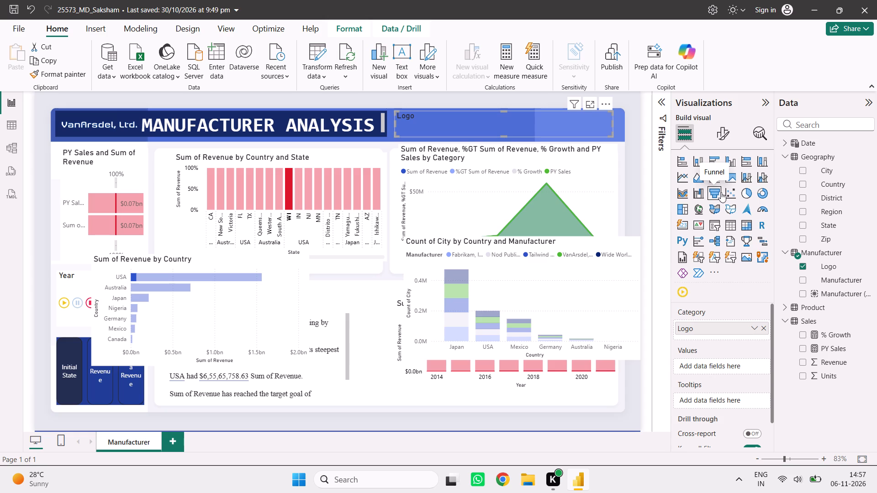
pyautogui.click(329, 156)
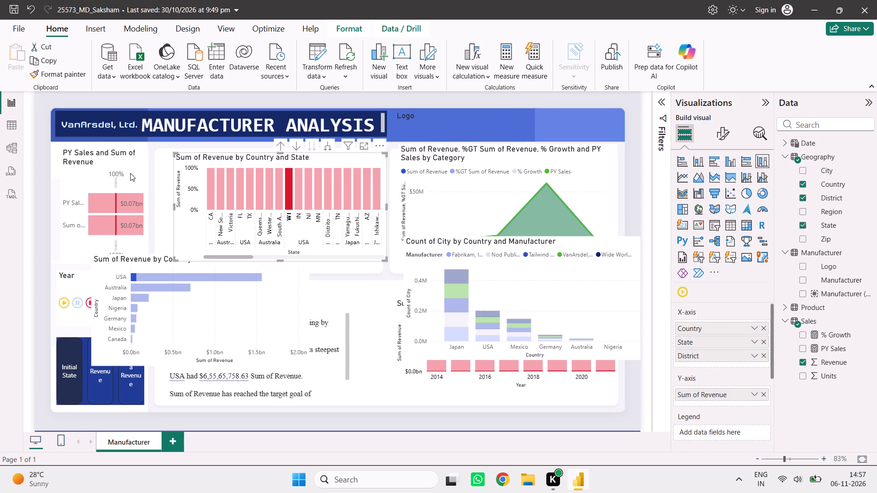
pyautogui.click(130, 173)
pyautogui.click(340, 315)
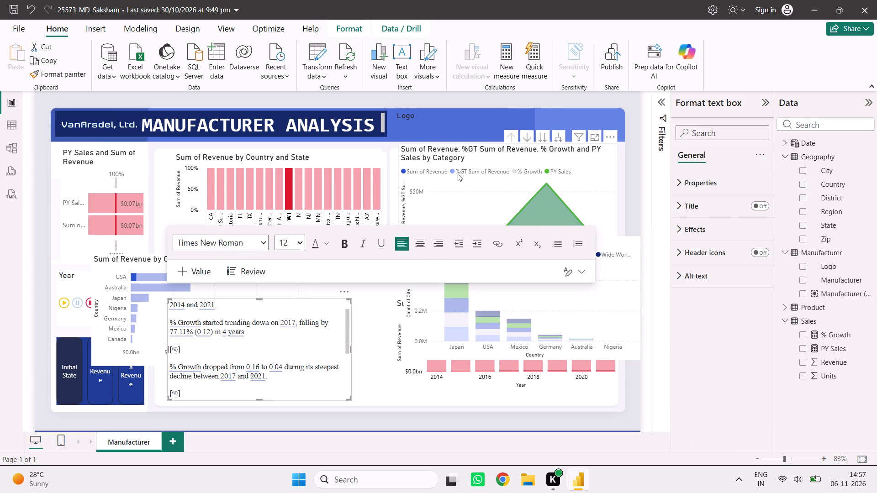
# Highlight the %GT Sum of Revenue series in the category area chart.
pyautogui.click(458, 173)
pyautogui.click(518, 148)
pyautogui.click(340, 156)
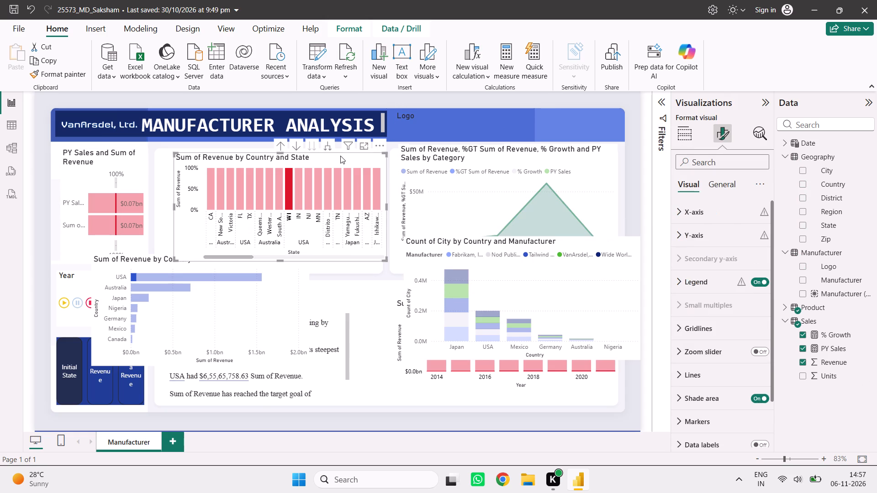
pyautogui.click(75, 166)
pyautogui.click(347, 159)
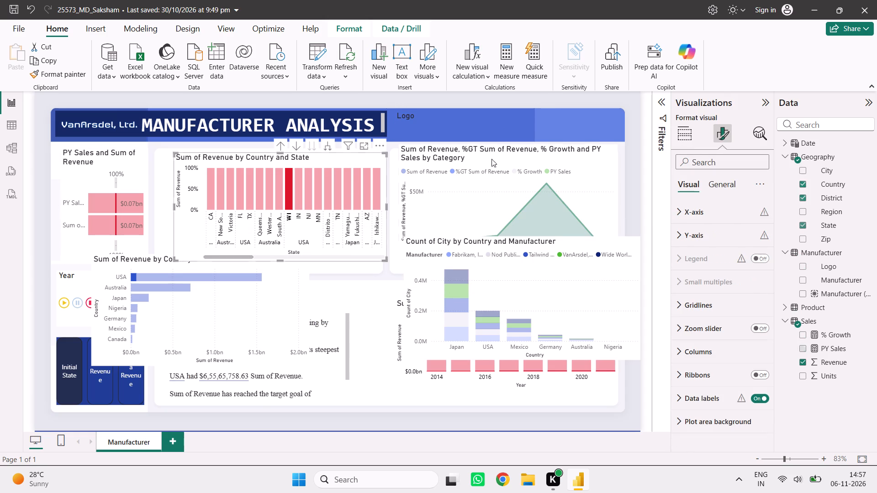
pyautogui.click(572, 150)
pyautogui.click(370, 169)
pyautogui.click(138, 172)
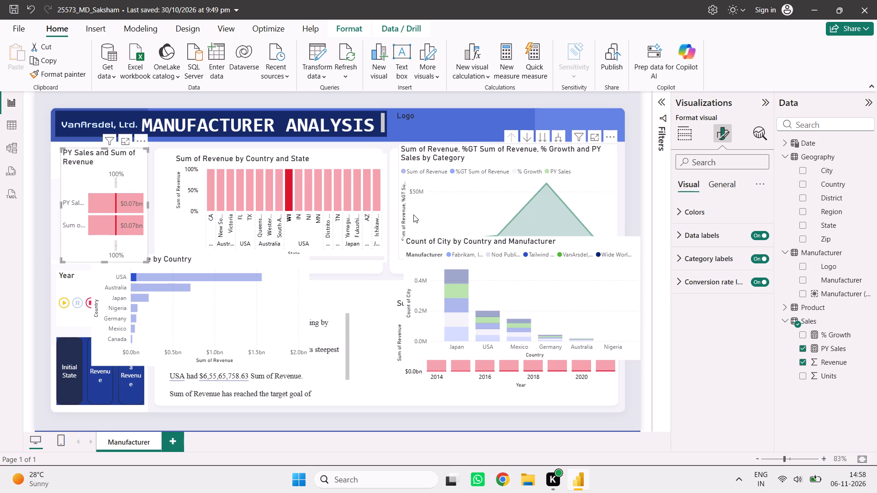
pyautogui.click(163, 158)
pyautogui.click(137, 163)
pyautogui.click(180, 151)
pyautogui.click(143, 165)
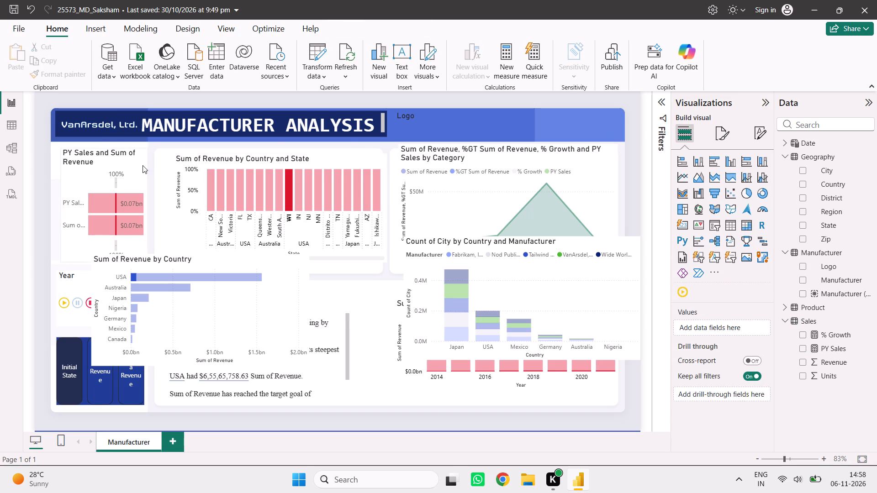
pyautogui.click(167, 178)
# Move the Sum of Revenue by Country bar chart right and slightly down, clear of the Year play controls.
pyautogui.click(220, 304)
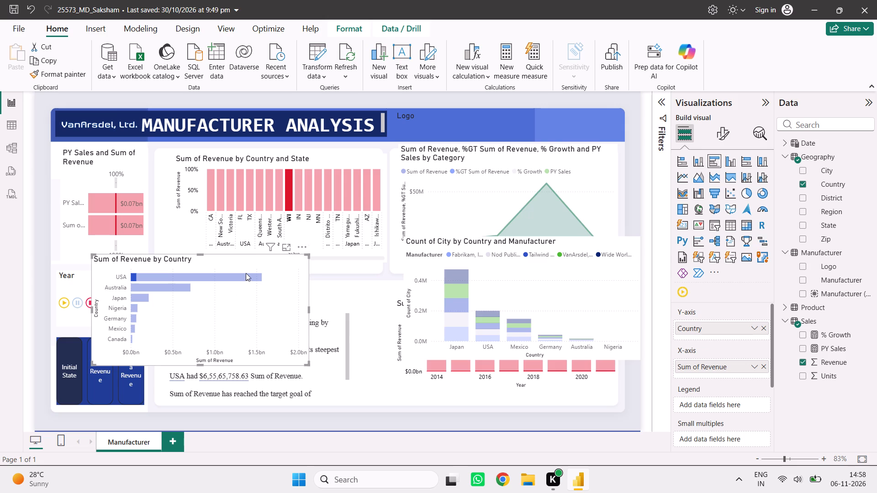
pyautogui.moveTo(248, 266); pyautogui.dragTo(275, 271)
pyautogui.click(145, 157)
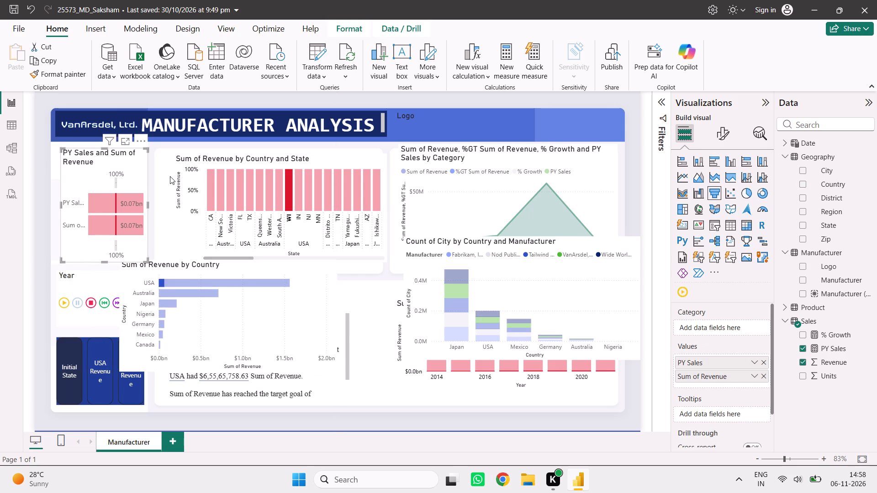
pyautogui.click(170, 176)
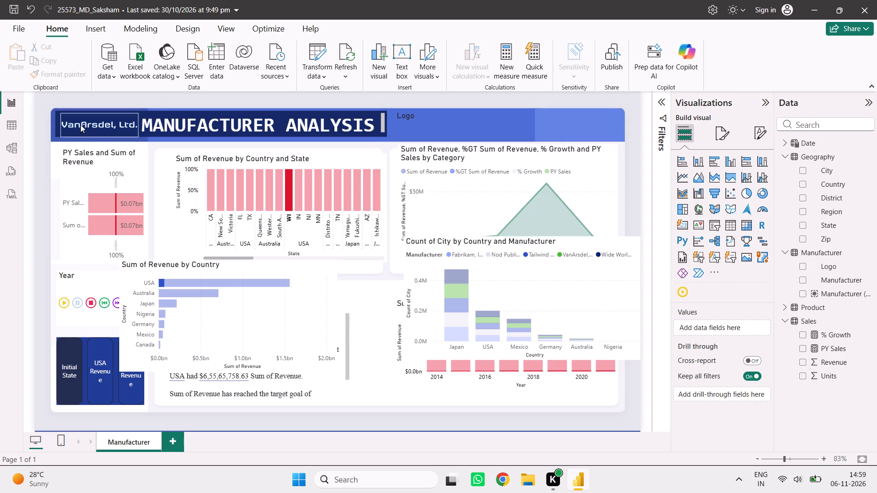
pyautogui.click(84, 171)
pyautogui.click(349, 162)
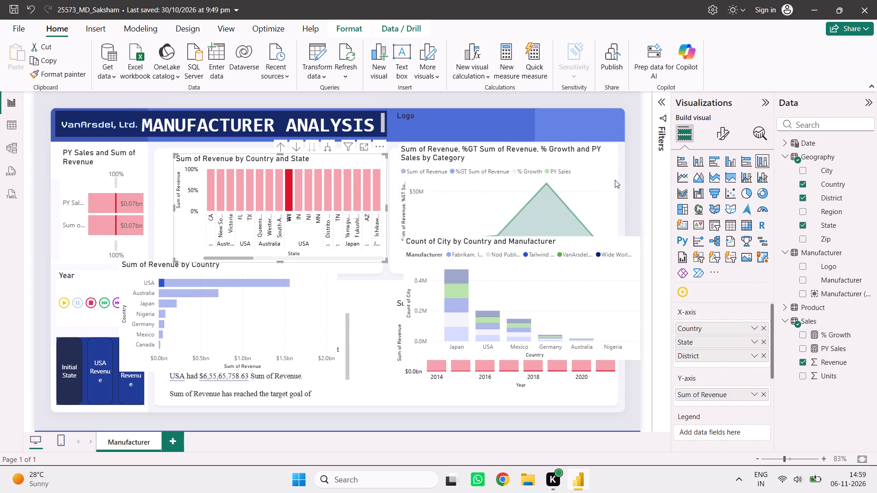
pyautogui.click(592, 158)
# Highlight USA in the Sum of Revenue by Country chart and move the chart right and slightly up, beside the Count of City chart.
pyautogui.click(289, 286)
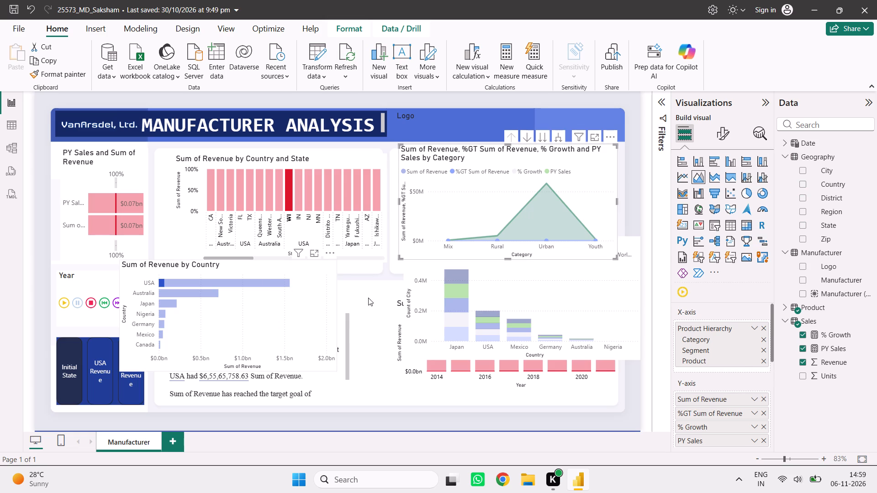
pyautogui.moveTo(290, 287); pyautogui.dragTo(387, 264)
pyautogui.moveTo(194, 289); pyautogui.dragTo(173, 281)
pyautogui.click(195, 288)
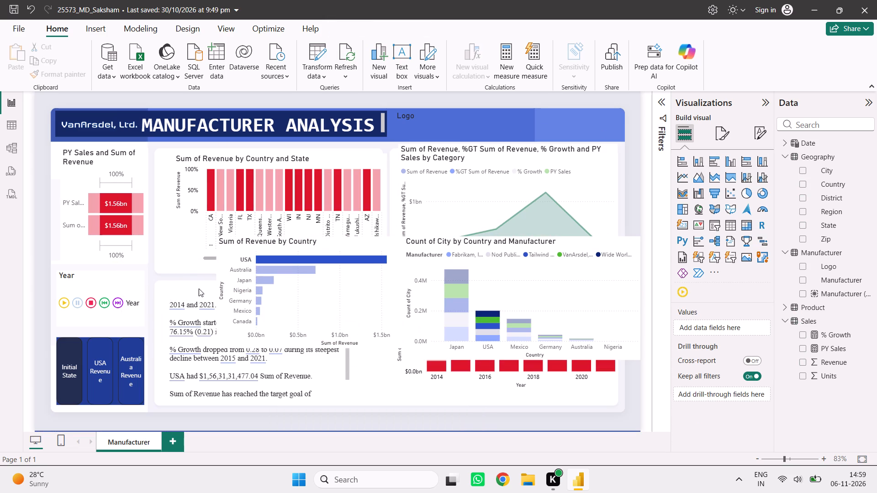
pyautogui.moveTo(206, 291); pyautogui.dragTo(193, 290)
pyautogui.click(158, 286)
# Move the Sum of Revenue by Country chart further right and slightly down, partly over the Count of City by Country and Manufacturer chart.
pyautogui.moveTo(324, 287); pyautogui.dragTo(336, 292)
pyautogui.moveTo(336, 292); pyautogui.dragTo(363, 295)
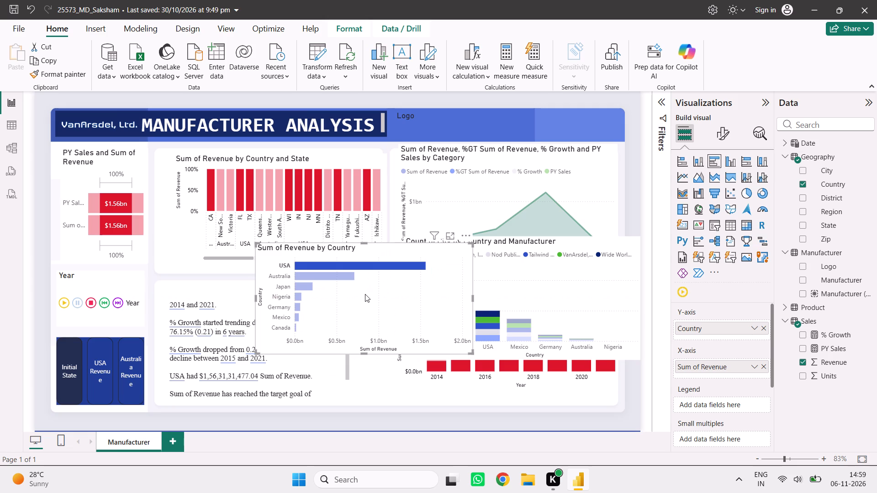
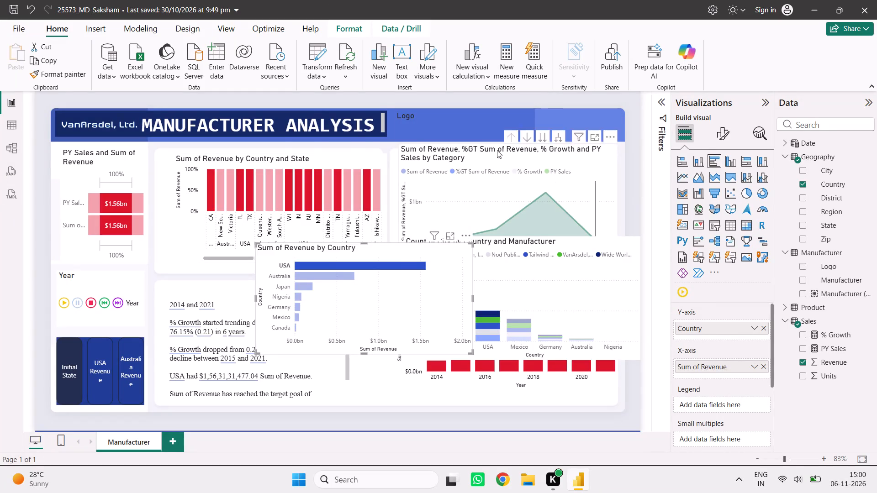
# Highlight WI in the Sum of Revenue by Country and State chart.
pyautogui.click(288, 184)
# Move the Sum of Revenue by Country chart below the Country and State chart, over the narrative text.
pyautogui.moveTo(396, 288); pyautogui.dragTo(653, 286)
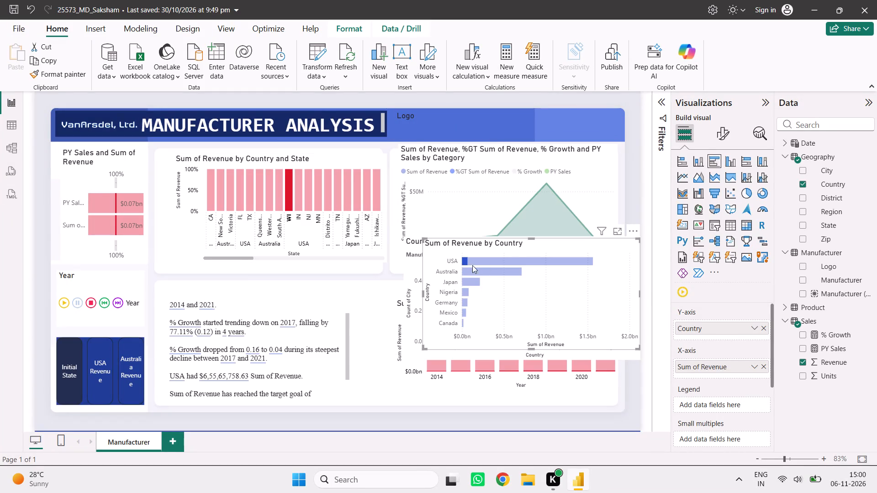
pyautogui.moveTo(599, 289); pyautogui.dragTo(364, 313)
# Move the Sum of Revenue by Country and State chart slightly right and up within its background card.
pyautogui.moveTo(338, 142); pyautogui.dragTo(361, 133)
# Move the category area chart right to the page edge, keeping it just below the header banner.
pyautogui.moveTo(519, 151); pyautogui.dragTo(547, 175)
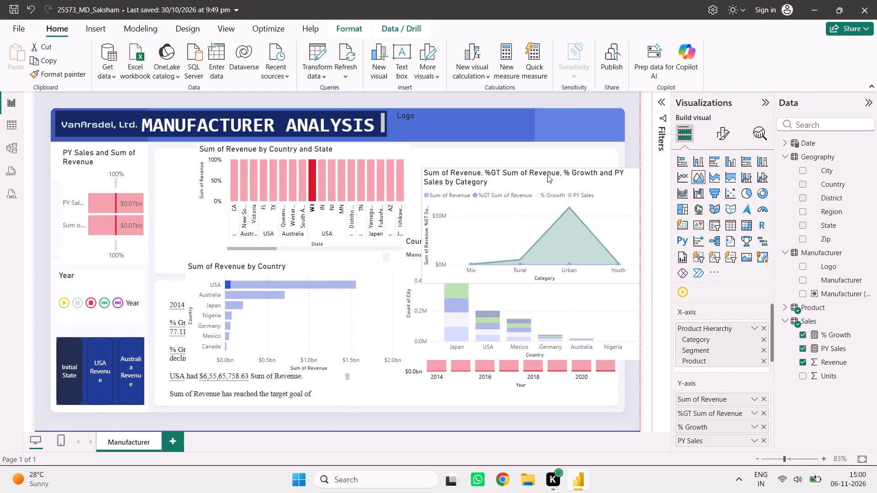
pyautogui.moveTo(547, 175); pyautogui.dragTo(552, 152)
# Move the Count of City by Country and Manufacturer chart slightly down, below the category area chart.
pyautogui.moveTo(570, 287); pyautogui.dragTo(605, 299)
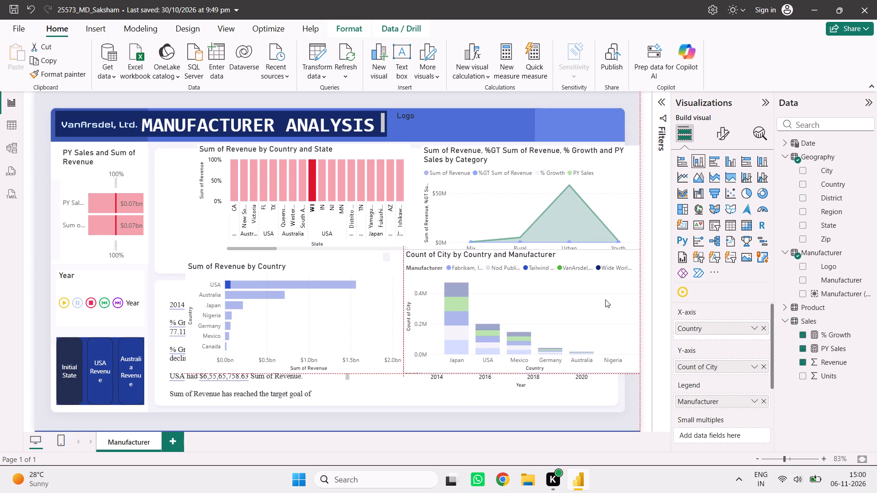
pyautogui.moveTo(605, 299); pyautogui.dragTo(602, 303)
# Clear the WI highlight and deselect all visuals on the report page.
pyautogui.click(380, 315)
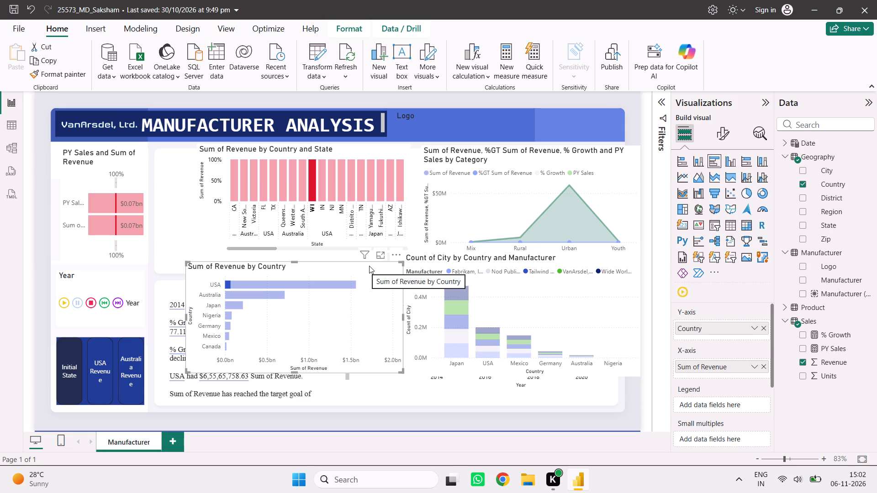
pyautogui.click(201, 204)
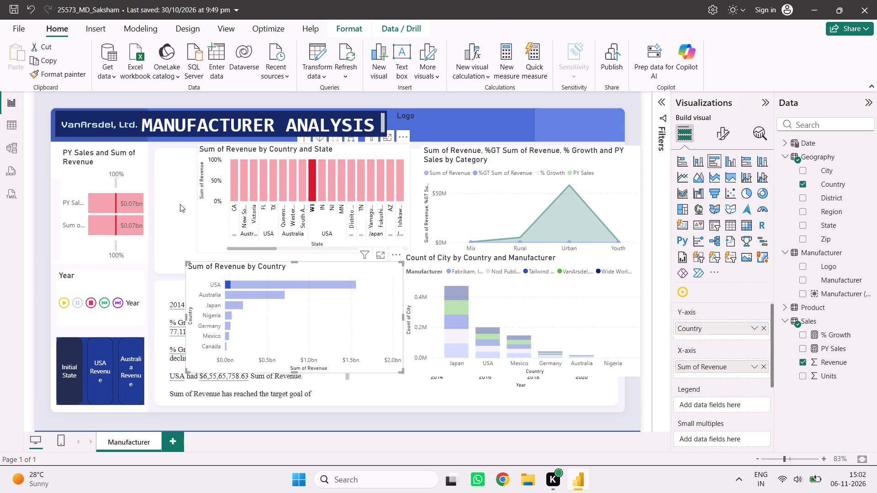
pyautogui.click(180, 204)
pyautogui.moveTo(188, 198); pyautogui.dragTo(217, 210)
pyautogui.click(185, 186)
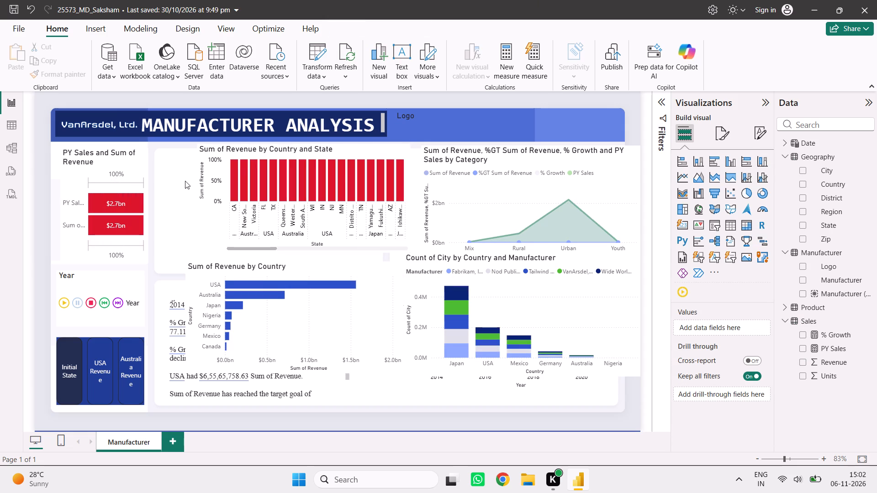
pyautogui.moveTo(185, 176); pyautogui.dragTo(253, 231)
pyautogui.click(191, 228)
# Move the Sum of Revenue by Country chart slightly right and down, away from the Country and State chart.
pyautogui.click(303, 324)
pyautogui.click(313, 307)
pyautogui.moveTo(309, 315); pyautogui.dragTo(322, 329)
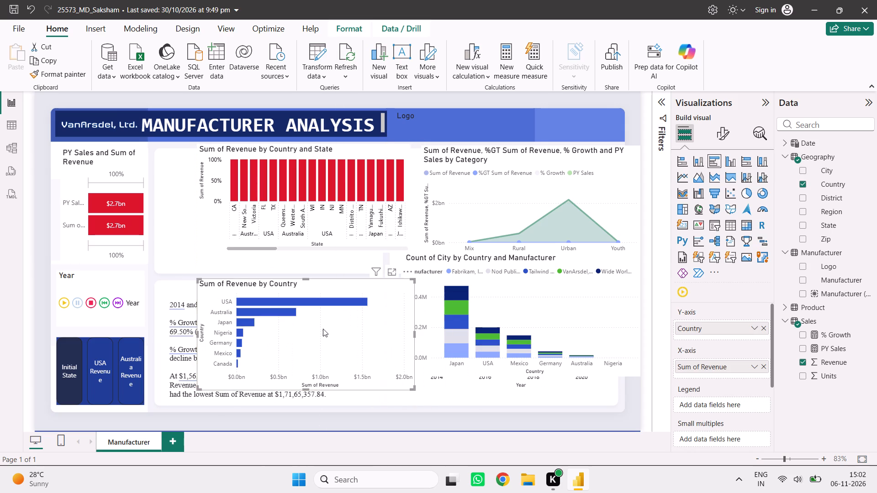
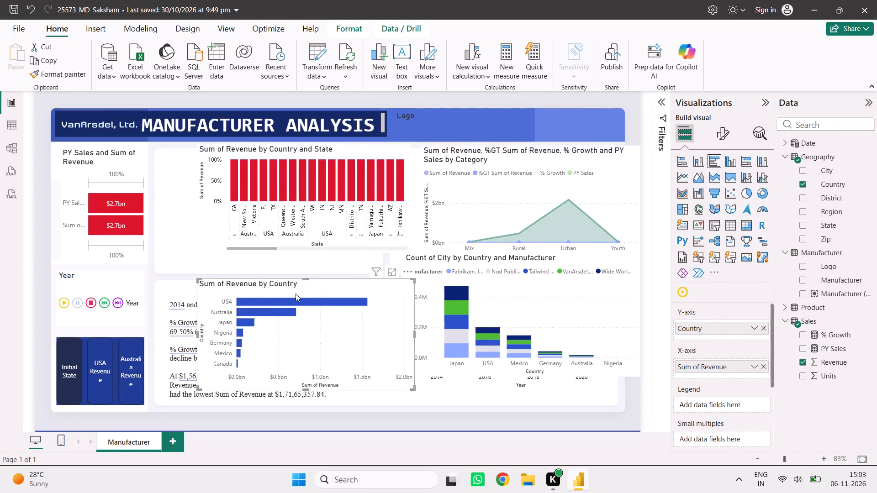
# Shift the Sum of Revenue by Country and the Country and State charts slightly right, keeping their left edges aligned.
pyautogui.moveTo(296, 294); pyautogui.dragTo(297, 290)
pyautogui.moveTo(363, 239); pyautogui.dragTo(370, 238)
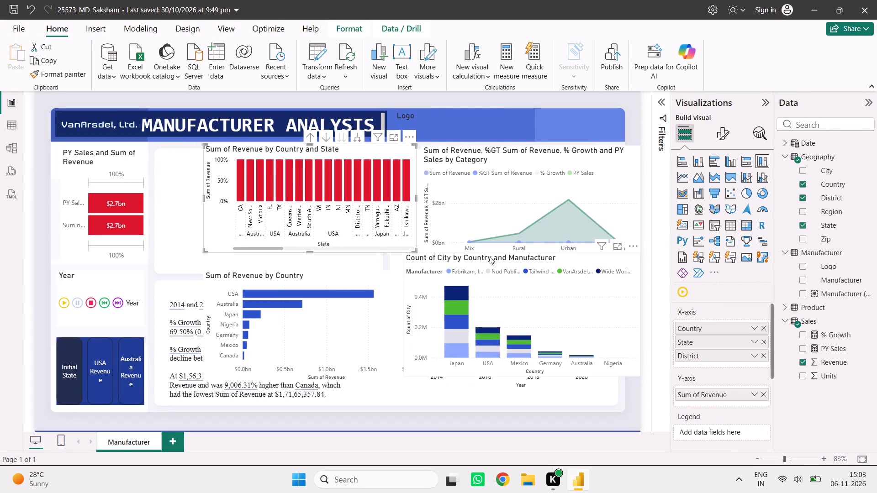
# Move the category area chart slightly down, keeping it against the page's right edge.
pyautogui.moveTo(497, 198); pyautogui.dragTo(428, 271)
pyautogui.moveTo(441, 241); pyautogui.dragTo(584, 182)
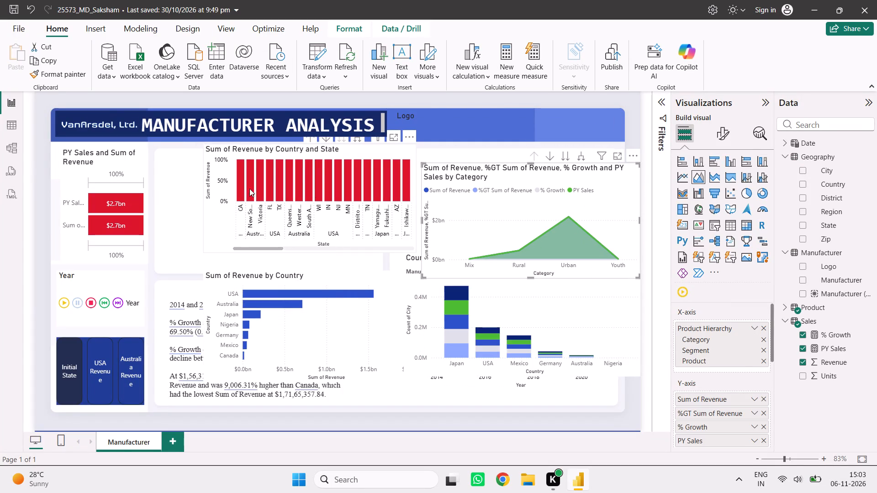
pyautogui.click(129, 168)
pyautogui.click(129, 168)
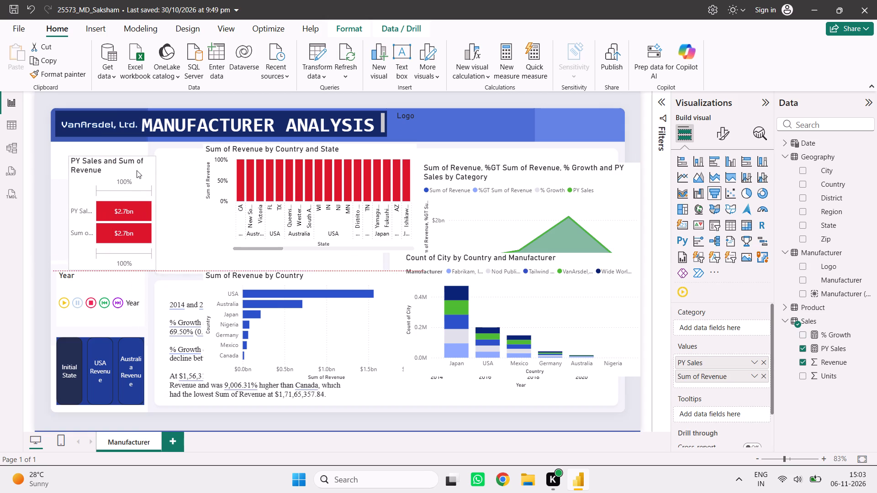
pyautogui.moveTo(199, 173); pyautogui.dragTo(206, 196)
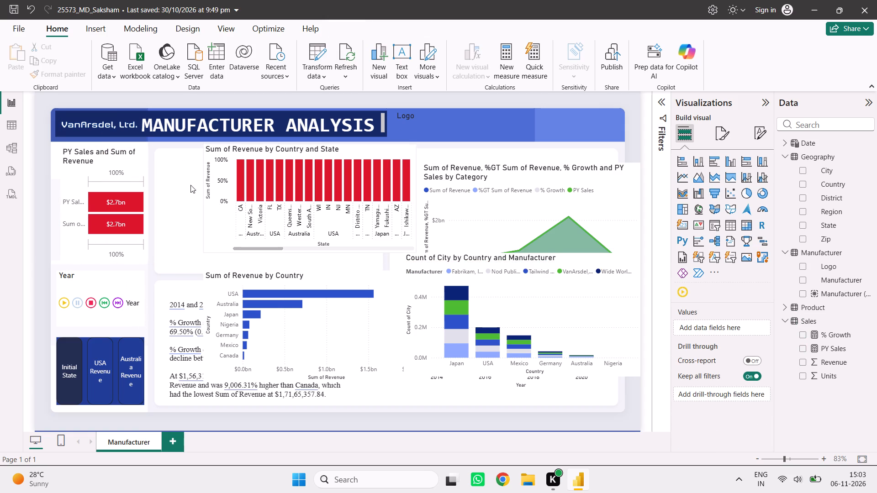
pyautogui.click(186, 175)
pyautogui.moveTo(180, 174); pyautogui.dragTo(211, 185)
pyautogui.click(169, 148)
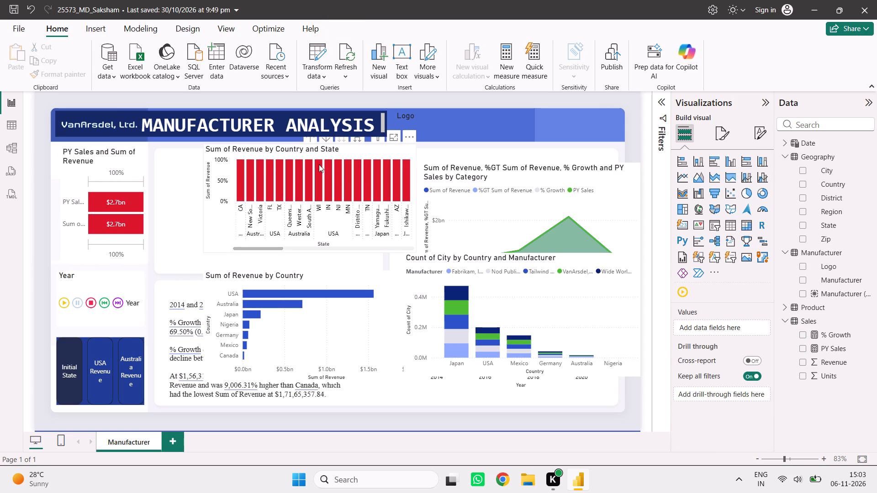
# Move the Sum of Revenue by Country and State chart left and slightly down into the upper middle background card, and deselect it.
pyautogui.moveTo(346, 154); pyautogui.dragTo(298, 164)
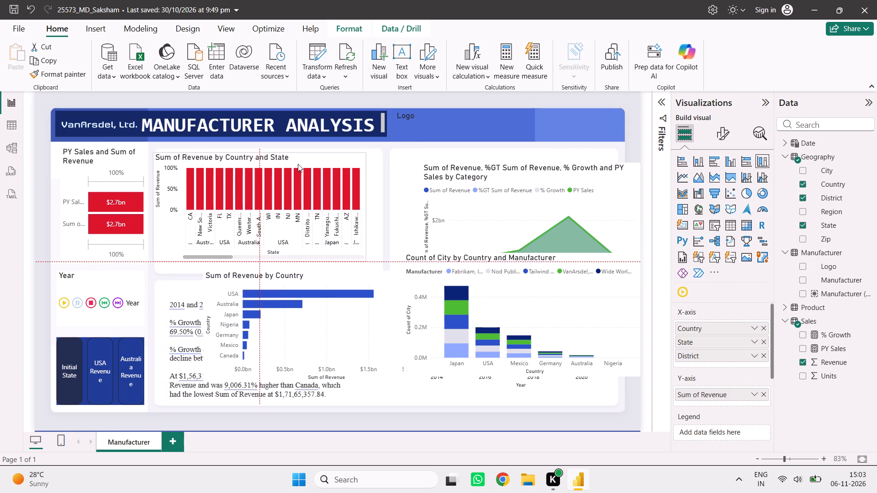
pyautogui.moveTo(298, 164); pyautogui.dragTo(304, 165)
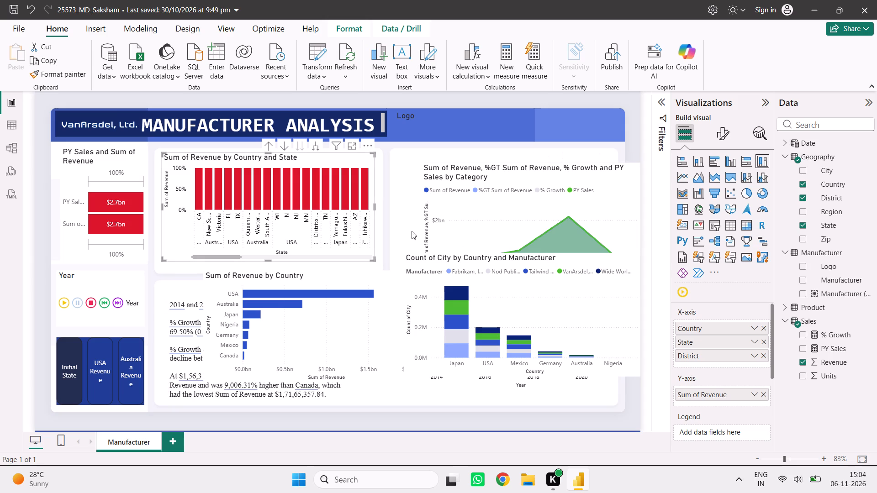
pyautogui.click(391, 231)
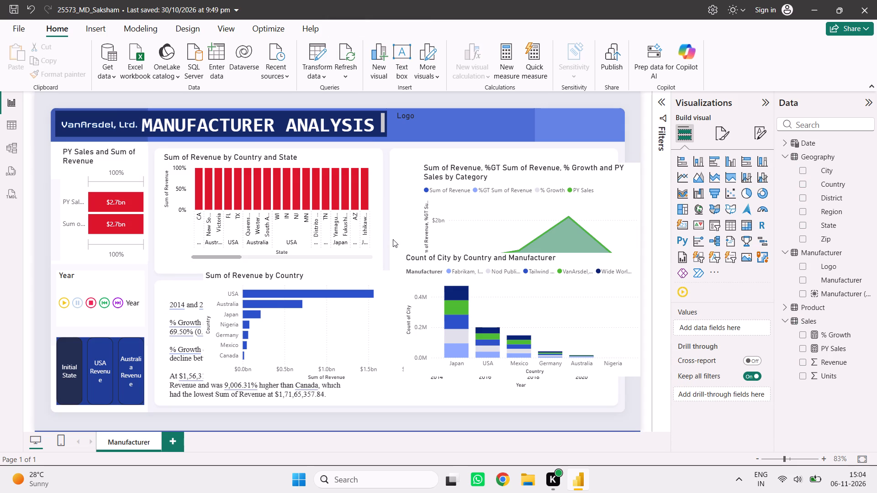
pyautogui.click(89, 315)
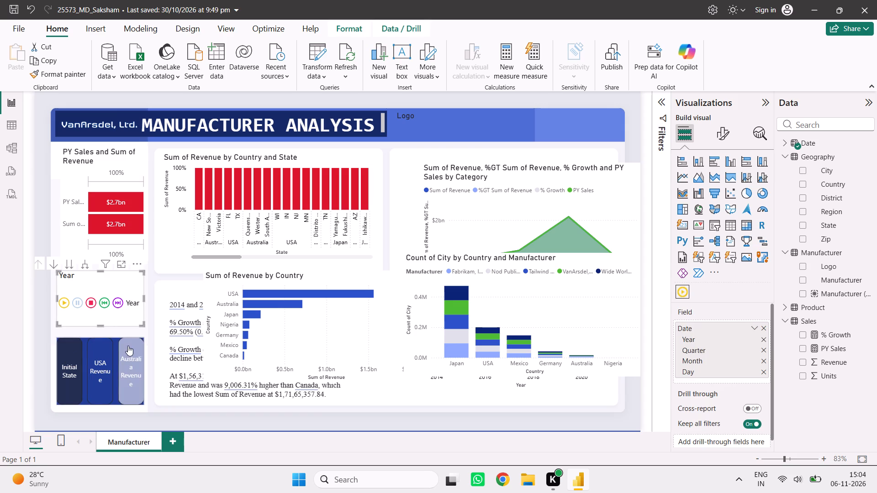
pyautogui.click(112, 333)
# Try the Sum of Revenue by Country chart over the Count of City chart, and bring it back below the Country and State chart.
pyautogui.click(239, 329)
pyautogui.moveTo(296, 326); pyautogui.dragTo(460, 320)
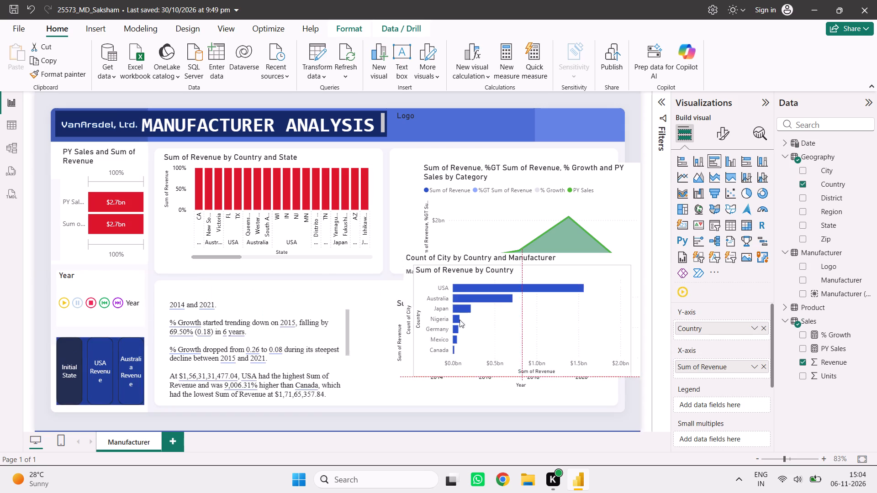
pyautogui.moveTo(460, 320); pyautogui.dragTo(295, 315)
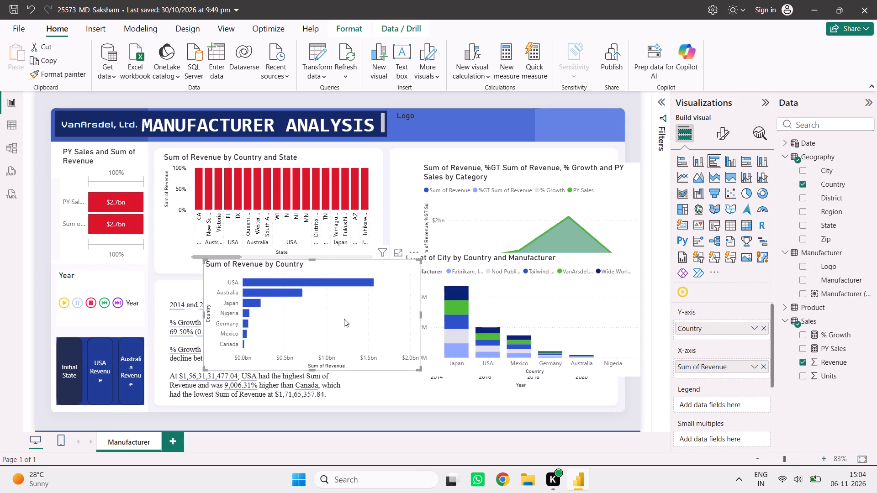
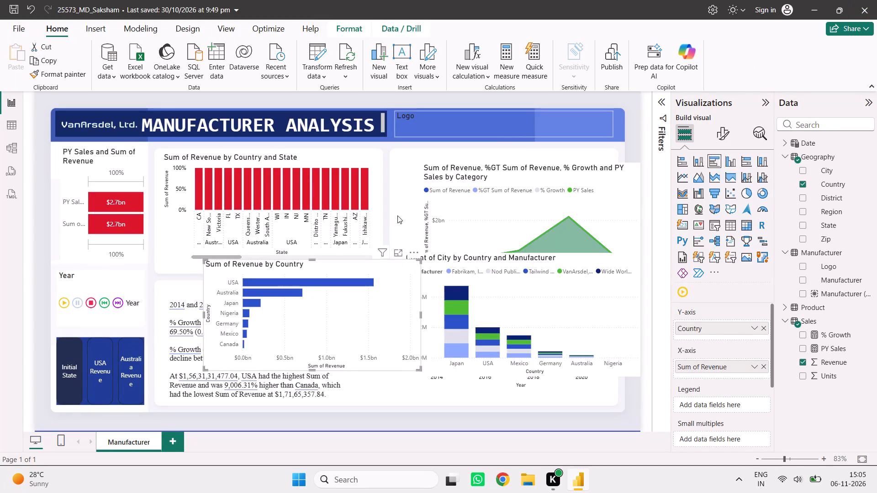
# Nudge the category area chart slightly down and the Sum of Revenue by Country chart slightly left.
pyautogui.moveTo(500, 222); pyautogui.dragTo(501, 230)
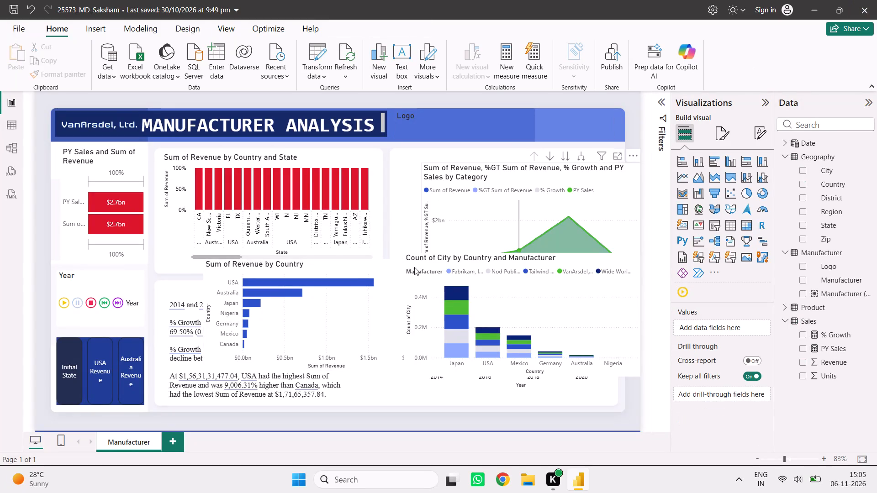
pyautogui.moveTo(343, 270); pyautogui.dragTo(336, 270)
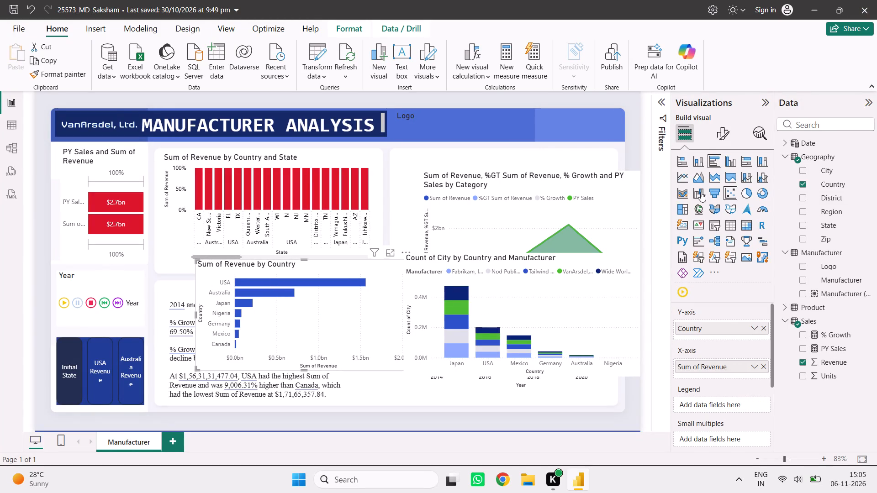
# Change the Sum of Revenue by Country visual to a 100% stacked bar chart and collapse the Geography fields.
pyautogui.click(701, 192)
pyautogui.click(750, 157)
pyautogui.click(786, 153)
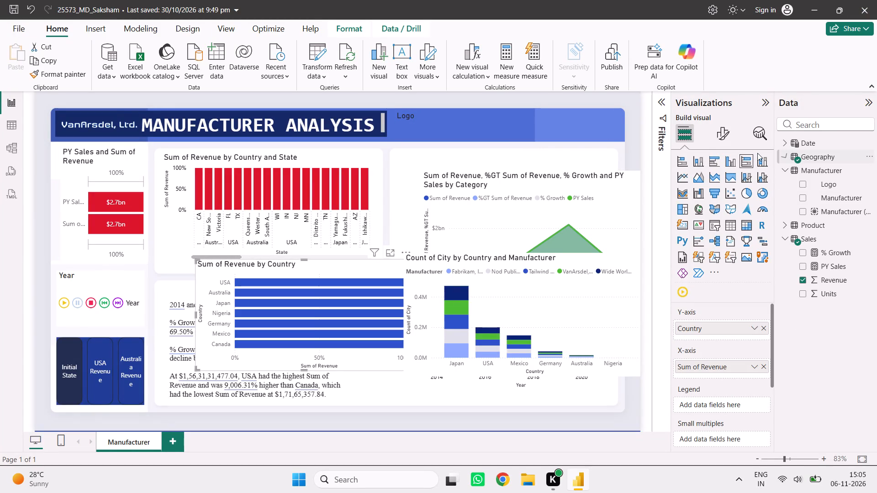
pyautogui.click(752, 153)
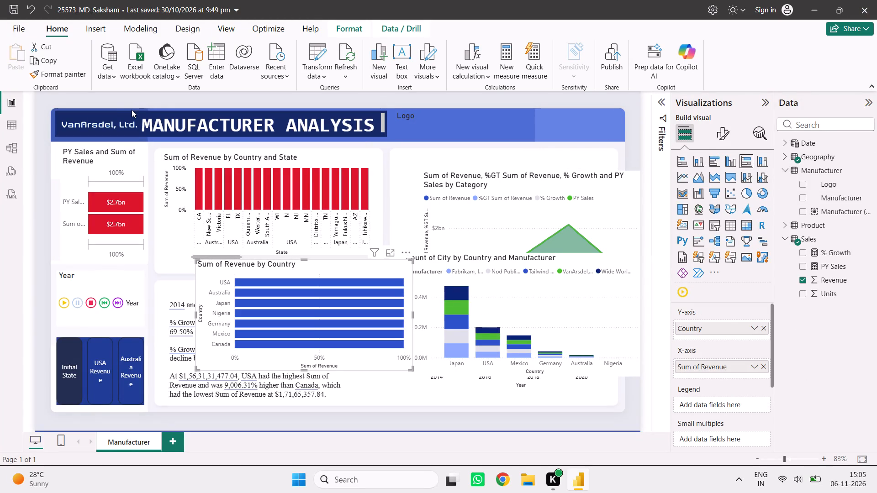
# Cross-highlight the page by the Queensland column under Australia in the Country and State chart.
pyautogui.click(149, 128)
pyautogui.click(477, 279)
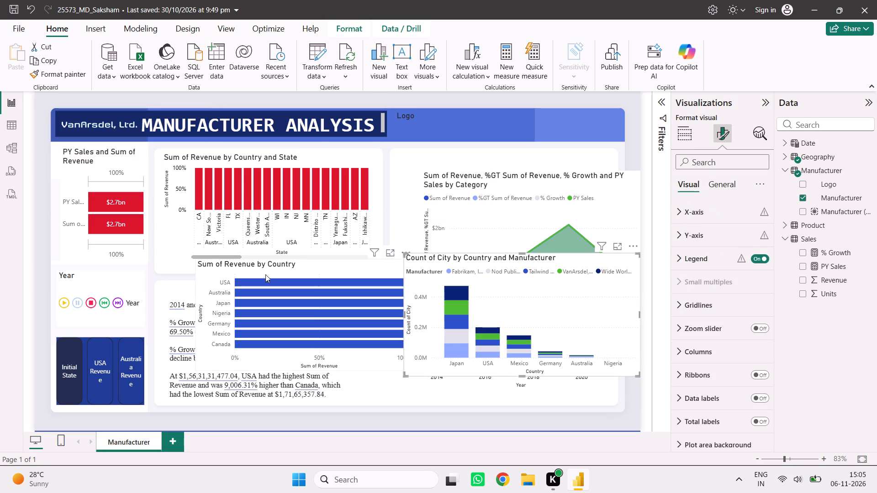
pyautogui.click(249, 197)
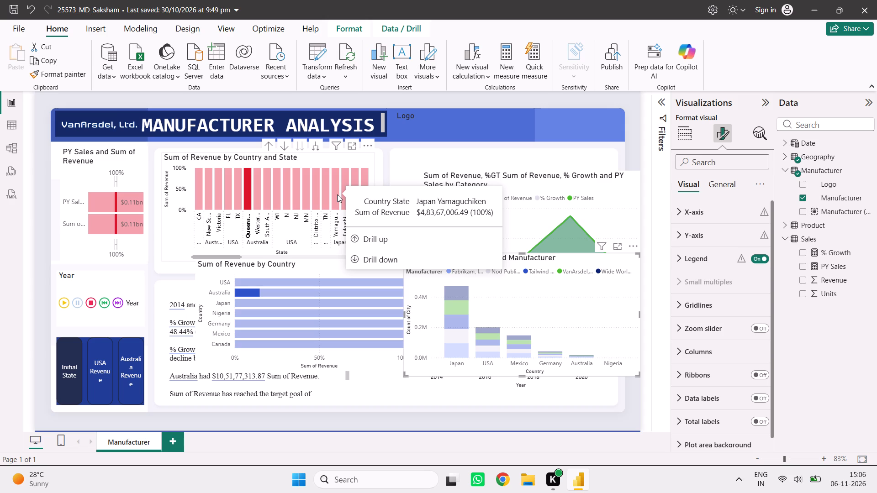
# Move the category area chart into the upper right background card, shifting the Count of City chart down and left out of its way.
pyautogui.click(468, 220)
pyautogui.moveTo(482, 221); pyautogui.dragTo(482, 221)
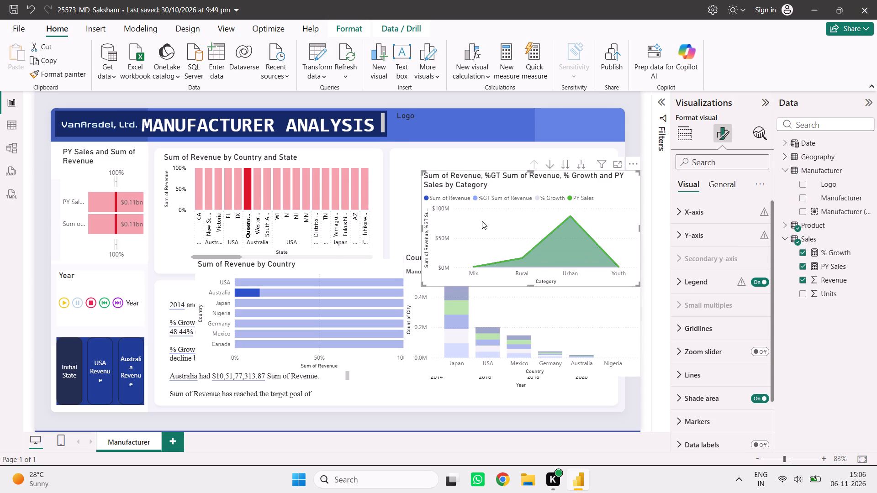
pyautogui.moveTo(482, 221); pyautogui.dragTo(461, 194)
pyautogui.click(468, 281)
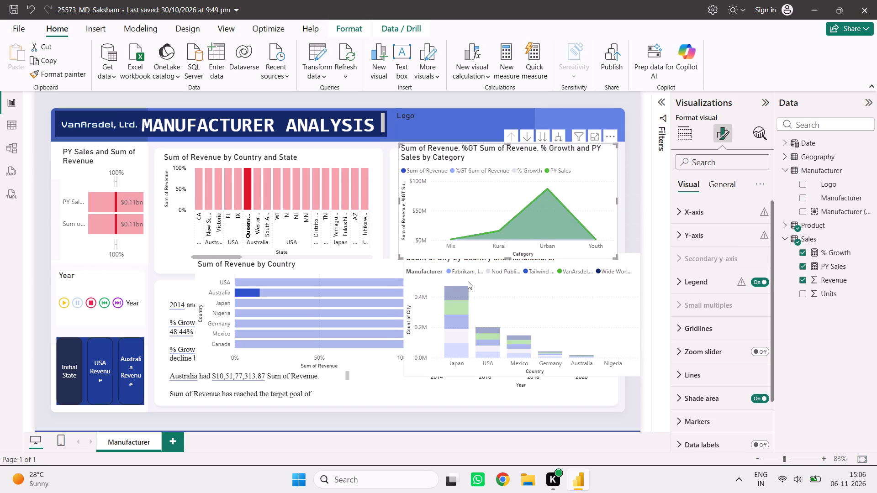
pyautogui.moveTo(505, 280); pyautogui.dragTo(380, 331)
pyautogui.moveTo(506, 154); pyautogui.dragTo(516, 189)
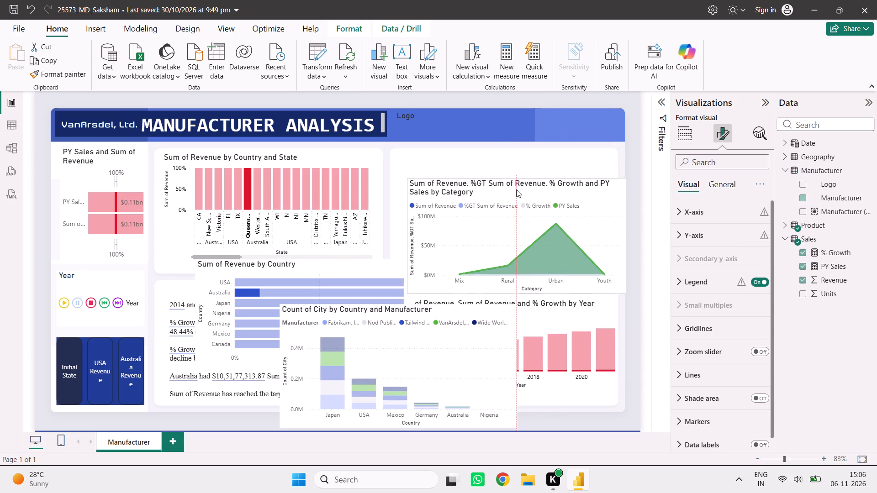
pyautogui.moveTo(516, 189); pyautogui.dragTo(509, 164)
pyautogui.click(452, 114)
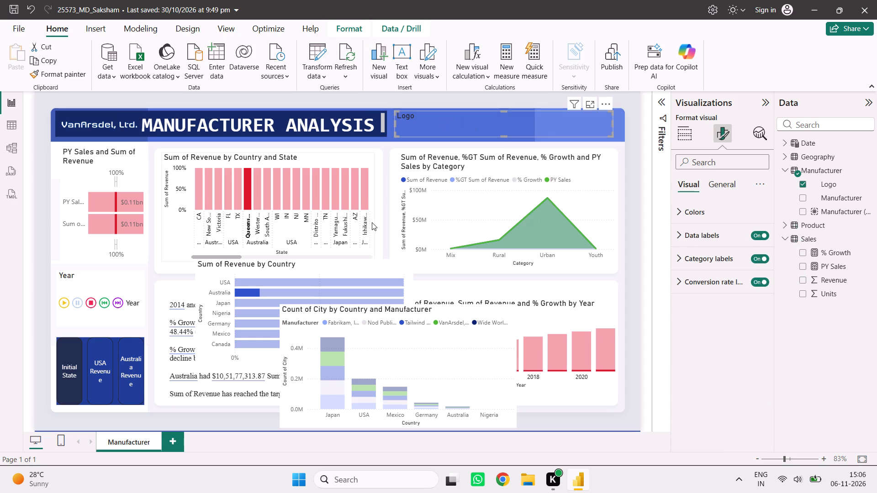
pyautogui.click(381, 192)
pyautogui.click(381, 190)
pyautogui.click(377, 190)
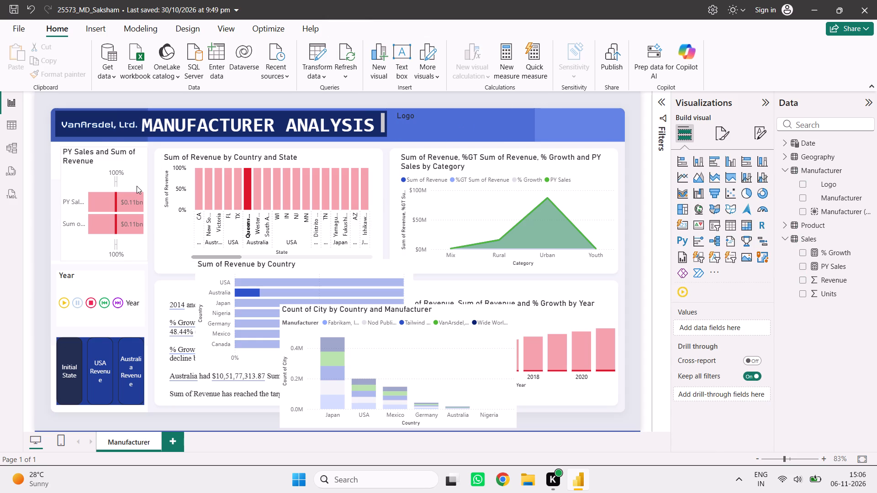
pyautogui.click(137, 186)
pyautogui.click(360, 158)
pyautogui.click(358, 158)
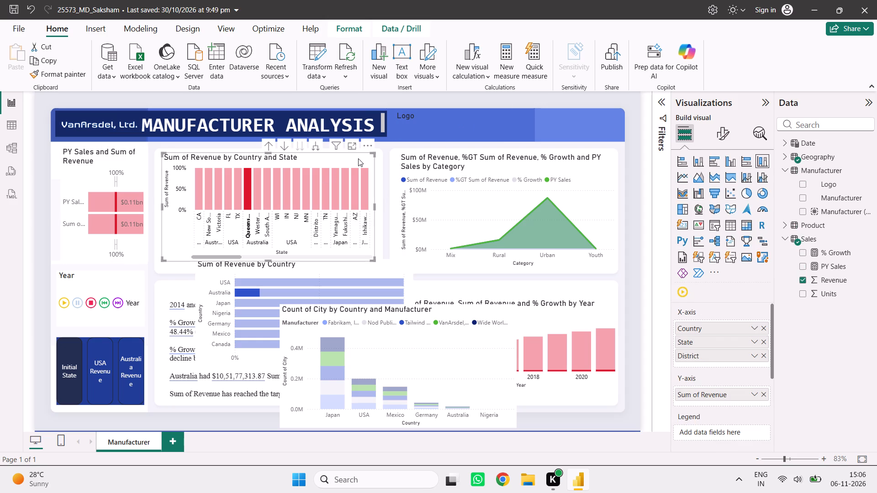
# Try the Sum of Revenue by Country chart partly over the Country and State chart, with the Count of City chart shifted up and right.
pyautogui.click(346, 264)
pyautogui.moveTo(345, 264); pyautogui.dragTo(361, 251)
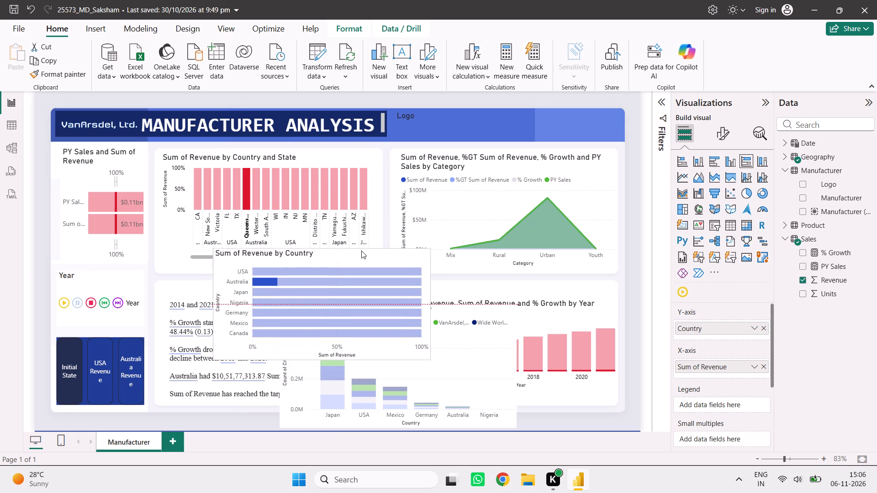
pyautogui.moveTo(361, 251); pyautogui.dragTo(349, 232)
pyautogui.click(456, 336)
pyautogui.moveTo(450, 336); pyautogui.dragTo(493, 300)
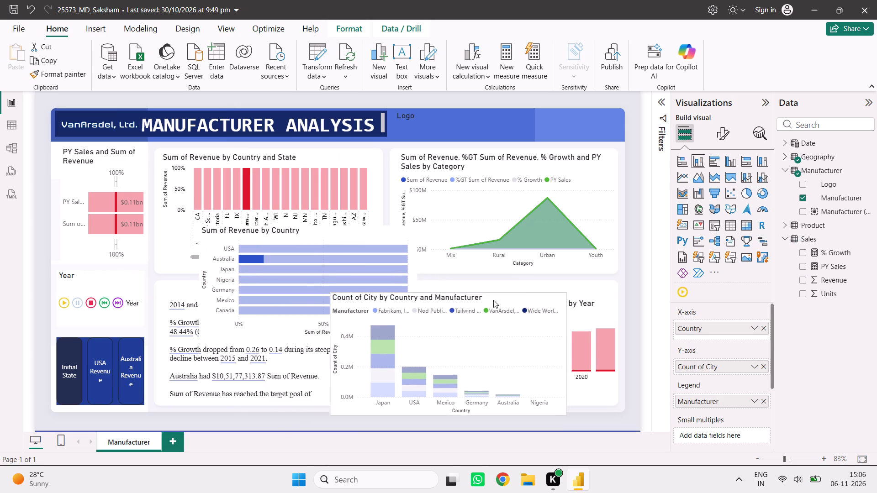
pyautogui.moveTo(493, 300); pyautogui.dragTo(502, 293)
# Move the Sum of Revenue by Country chart left over the Year card, and the Count of City chart up over the category chart's lower edge.
pyautogui.click(360, 236)
pyautogui.moveTo(361, 236); pyautogui.dragTo(264, 245)
pyautogui.click(503, 269)
pyautogui.moveTo(503, 269); pyautogui.dragTo(512, 265)
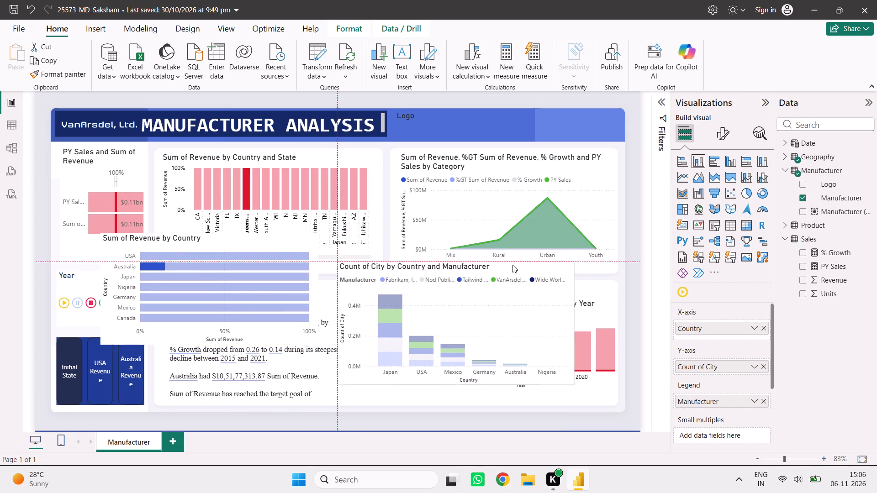
pyautogui.moveTo(512, 265); pyautogui.dragTo(510, 244)
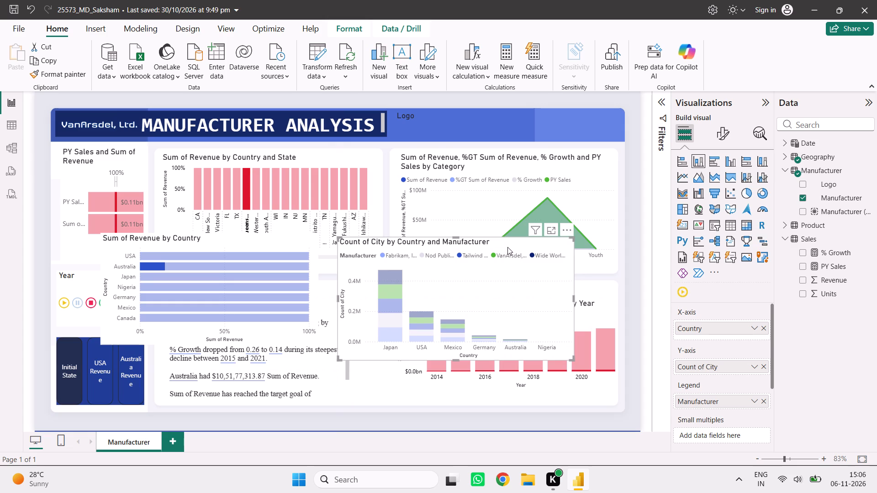
pyautogui.click(300, 242)
pyautogui.moveTo(300, 242); pyautogui.dragTo(301, 254)
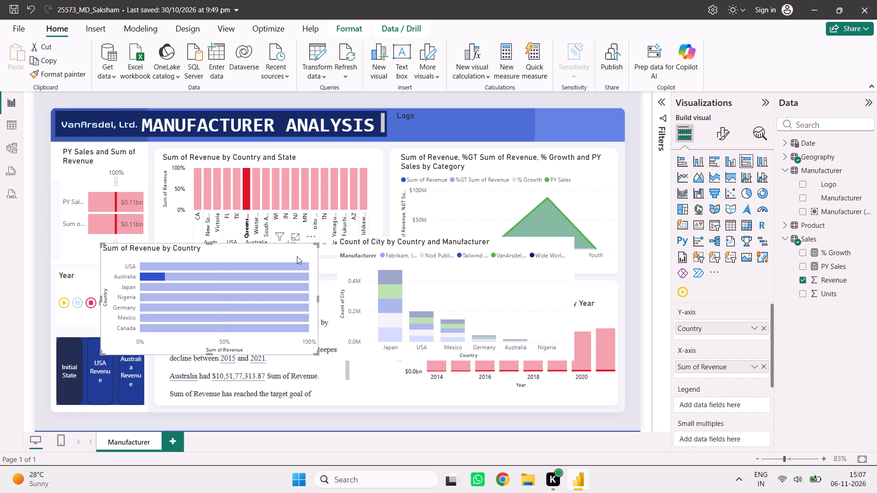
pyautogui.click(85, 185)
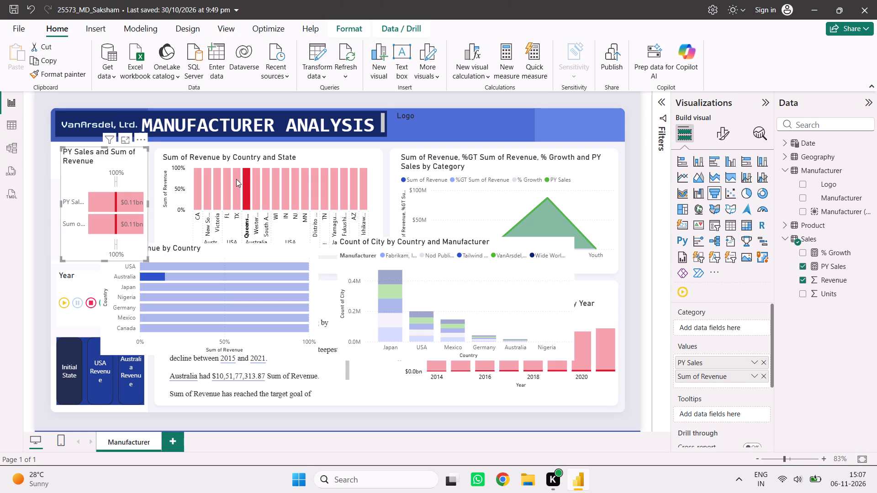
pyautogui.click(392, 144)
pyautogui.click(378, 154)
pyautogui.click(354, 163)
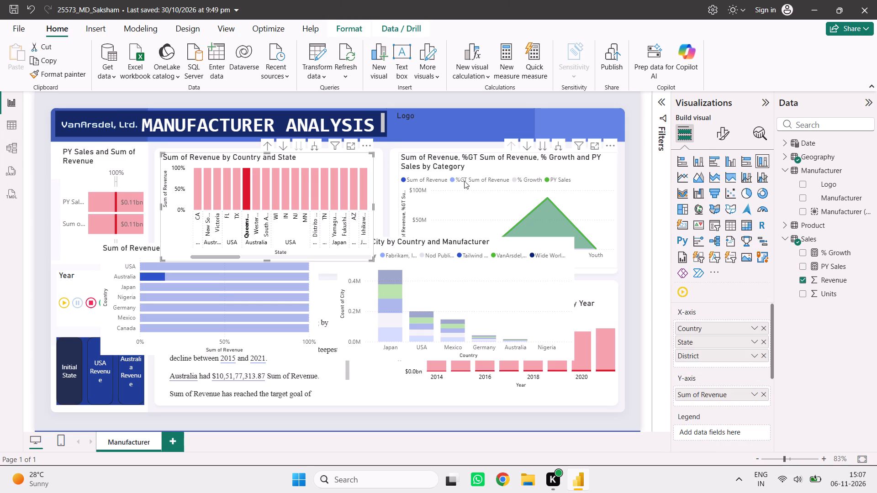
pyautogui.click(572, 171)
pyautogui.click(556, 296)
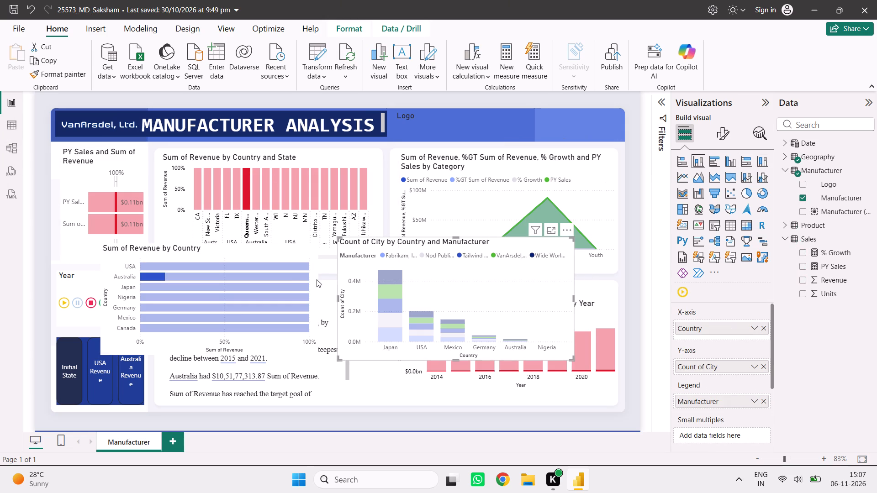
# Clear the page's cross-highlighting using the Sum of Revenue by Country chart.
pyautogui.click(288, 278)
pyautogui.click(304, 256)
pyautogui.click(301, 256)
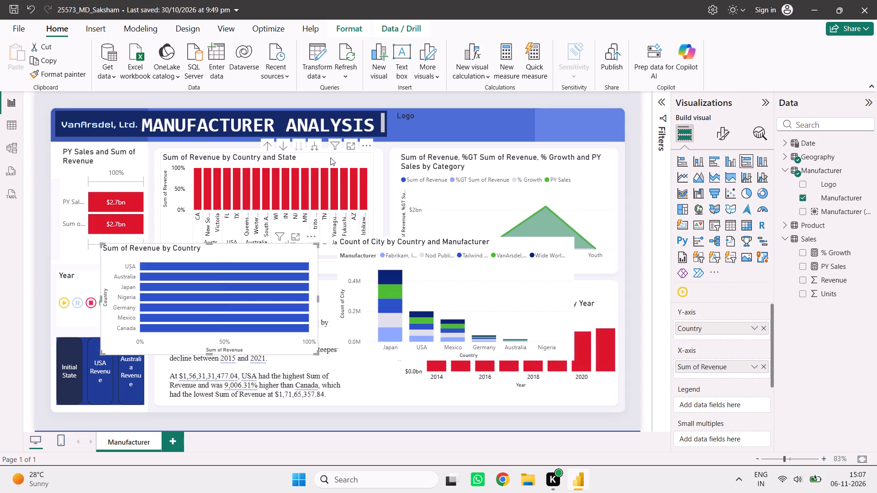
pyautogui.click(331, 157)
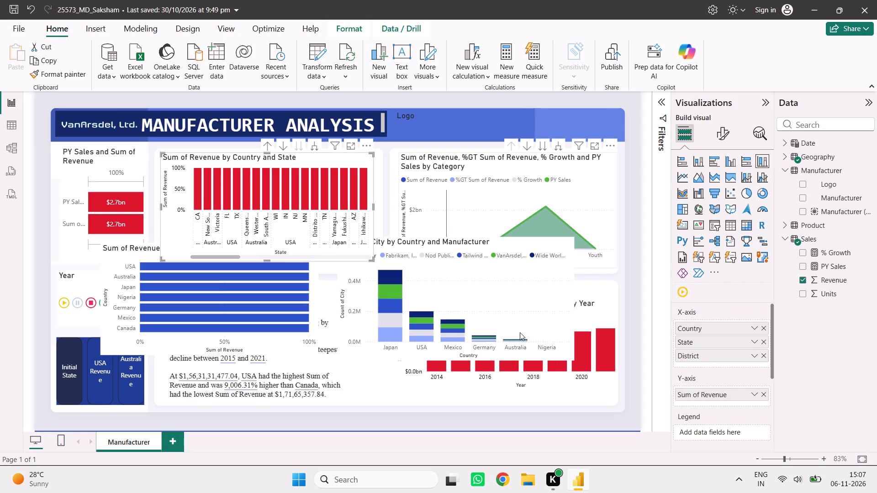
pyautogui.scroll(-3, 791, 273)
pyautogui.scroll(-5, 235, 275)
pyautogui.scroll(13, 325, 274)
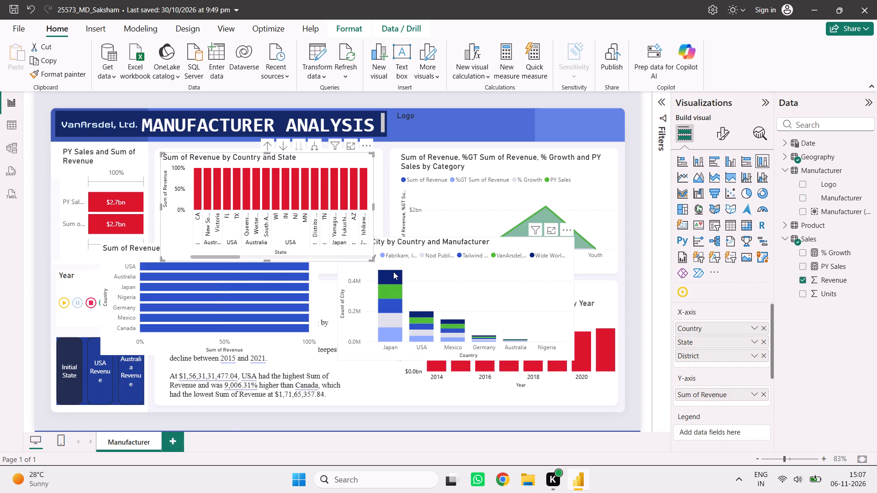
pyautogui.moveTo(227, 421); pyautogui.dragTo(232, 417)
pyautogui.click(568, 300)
# Try the category area chart as a 100% stacked bar chart, and change it to a line and stacked column chart.
pyautogui.click(608, 214)
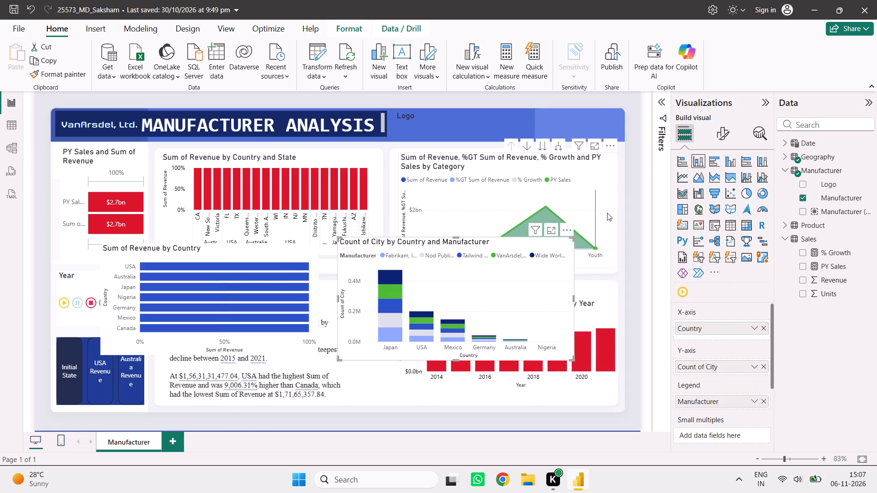
pyautogui.click(752, 164)
pyautogui.click(774, 199)
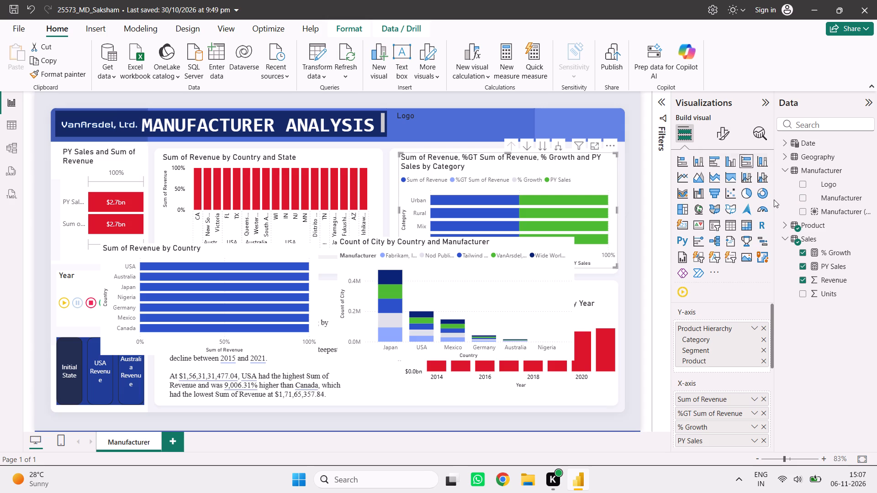
pyautogui.click(746, 182)
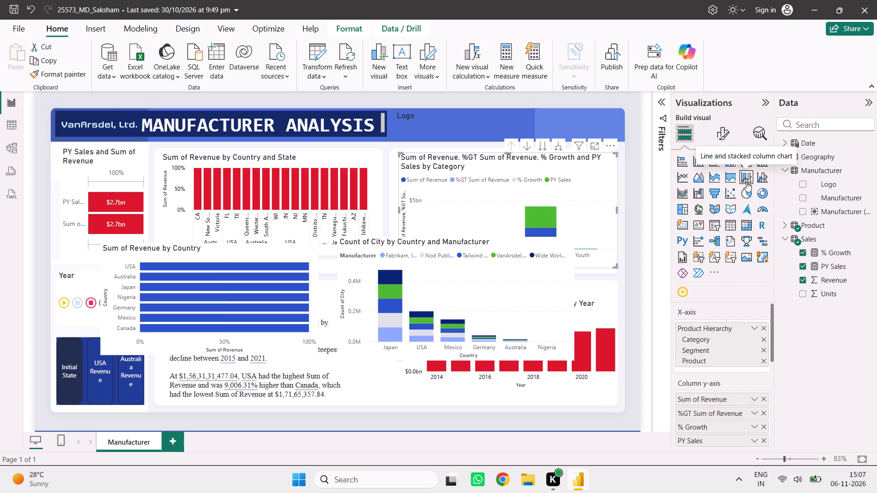
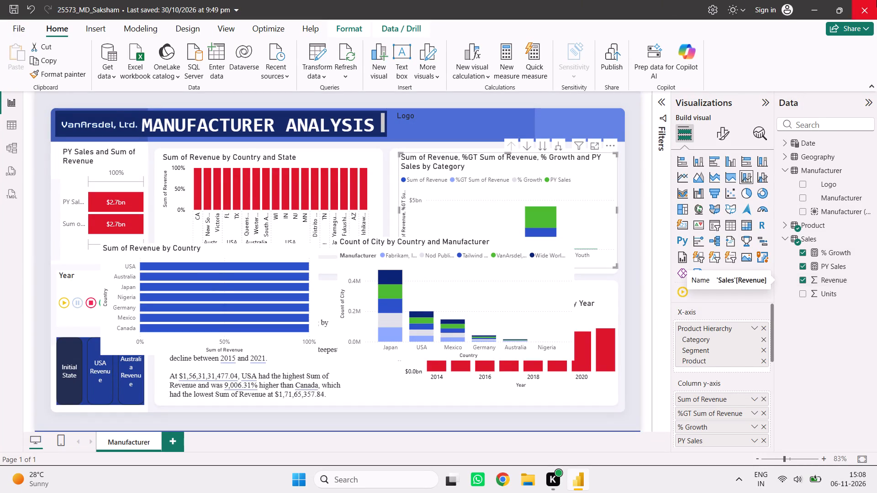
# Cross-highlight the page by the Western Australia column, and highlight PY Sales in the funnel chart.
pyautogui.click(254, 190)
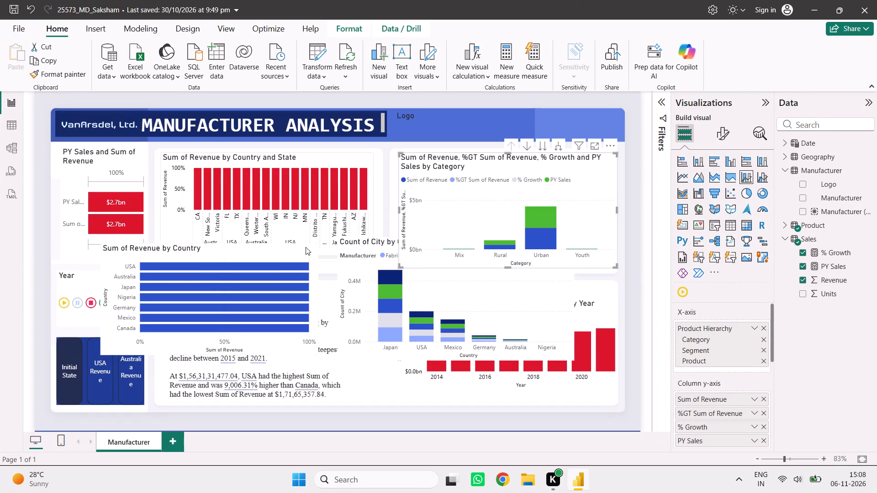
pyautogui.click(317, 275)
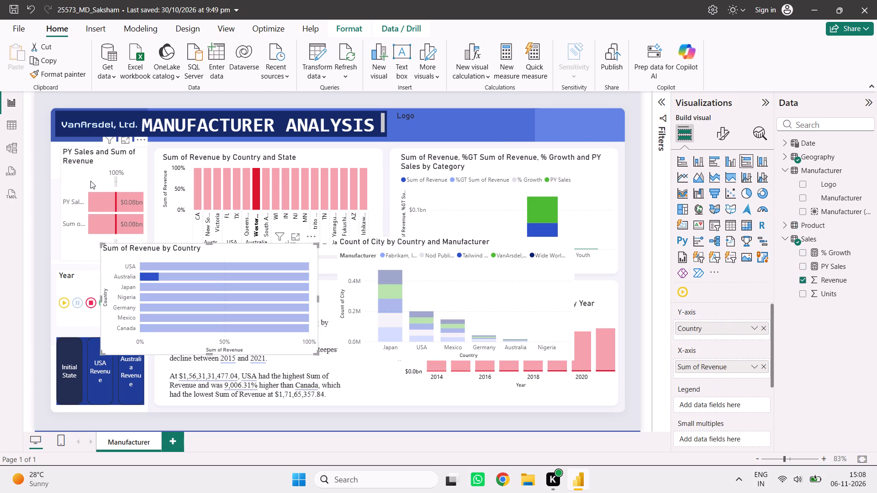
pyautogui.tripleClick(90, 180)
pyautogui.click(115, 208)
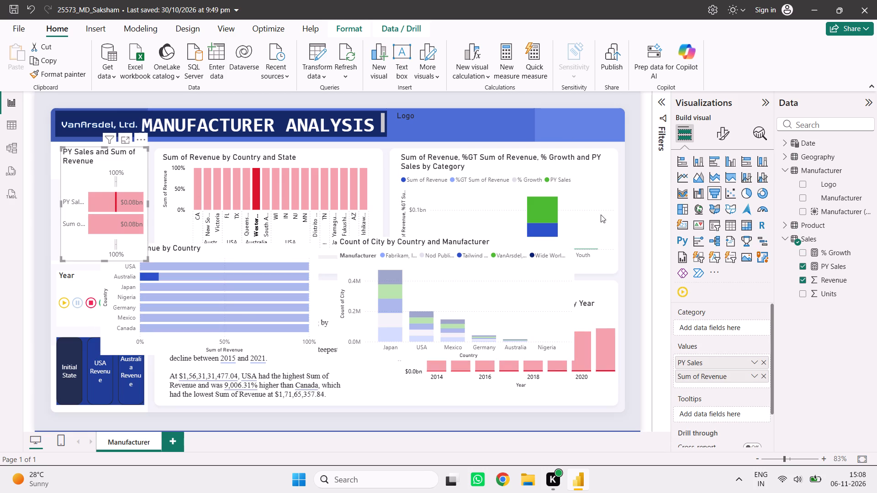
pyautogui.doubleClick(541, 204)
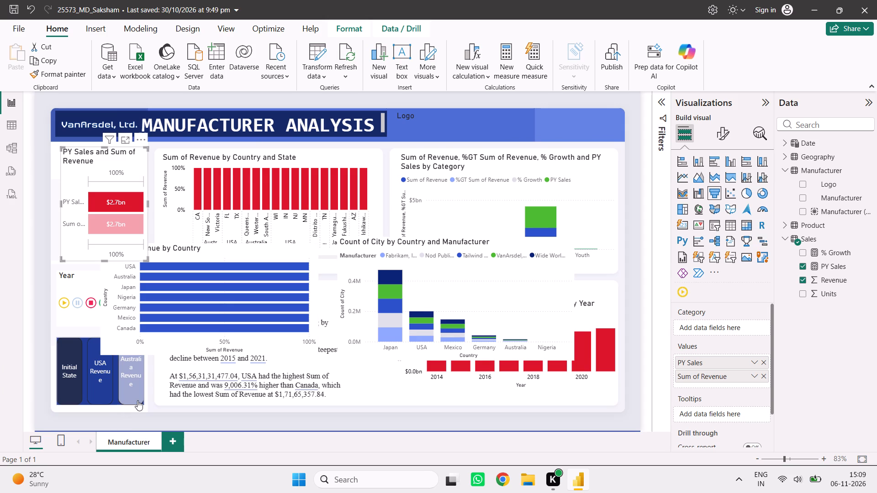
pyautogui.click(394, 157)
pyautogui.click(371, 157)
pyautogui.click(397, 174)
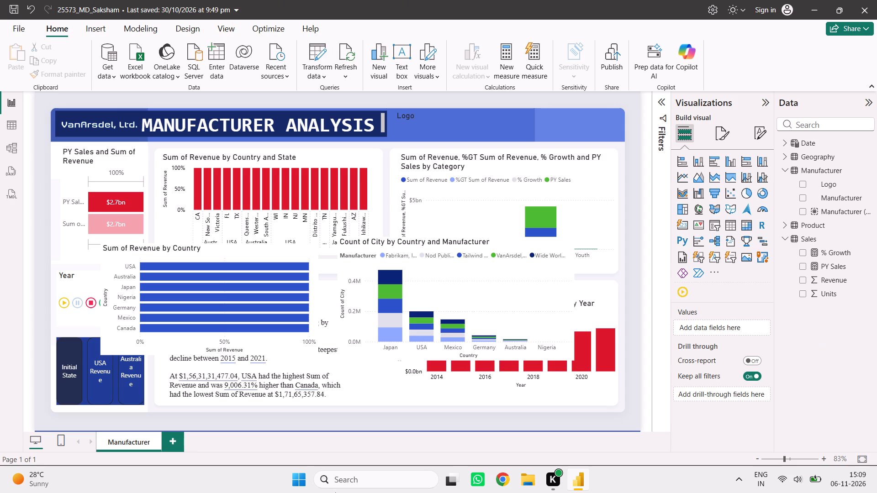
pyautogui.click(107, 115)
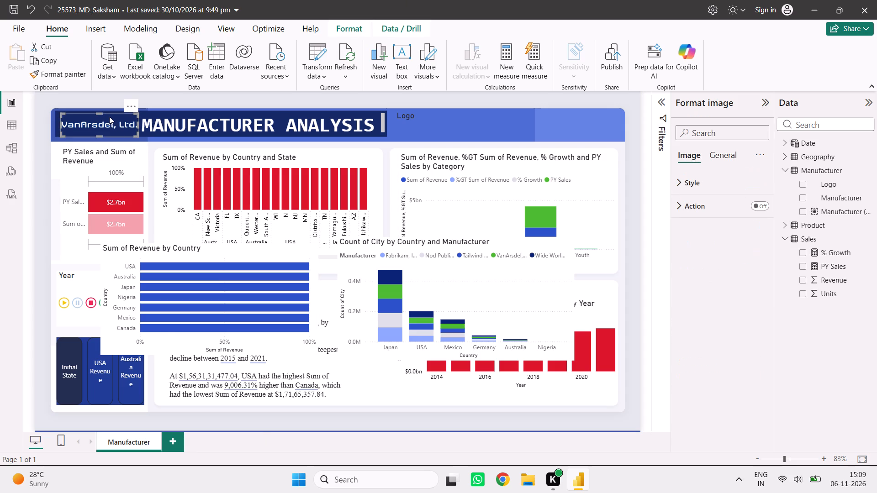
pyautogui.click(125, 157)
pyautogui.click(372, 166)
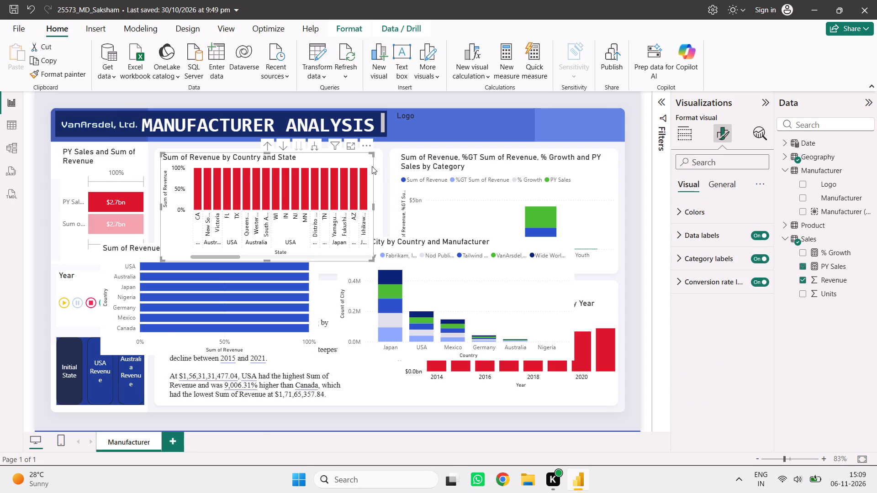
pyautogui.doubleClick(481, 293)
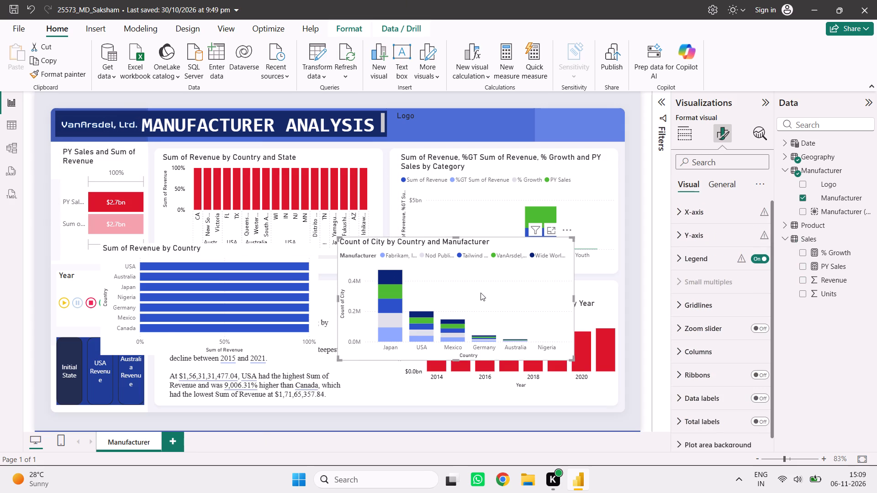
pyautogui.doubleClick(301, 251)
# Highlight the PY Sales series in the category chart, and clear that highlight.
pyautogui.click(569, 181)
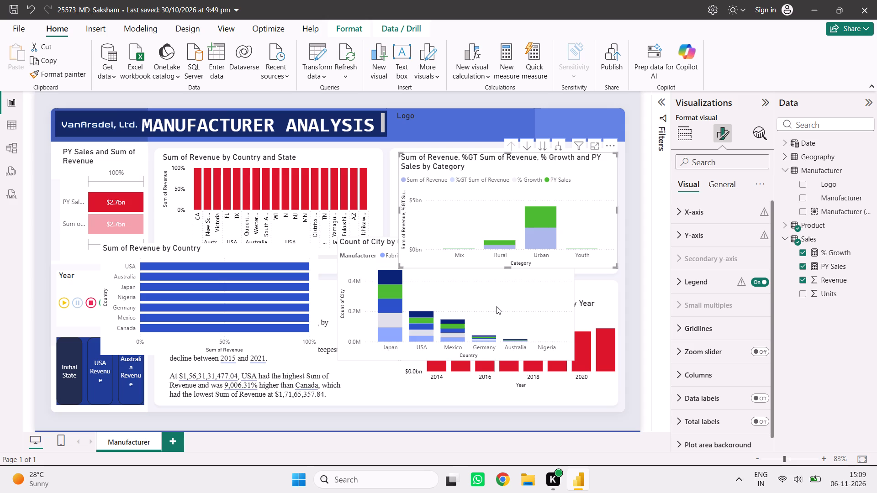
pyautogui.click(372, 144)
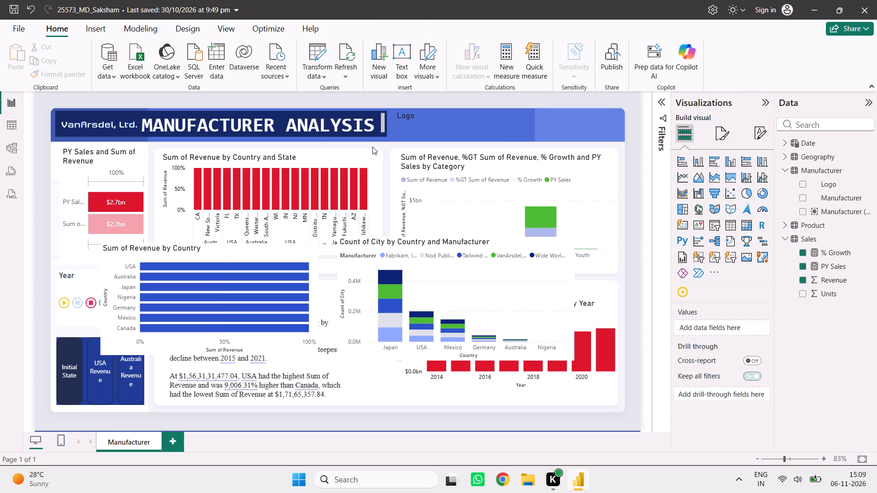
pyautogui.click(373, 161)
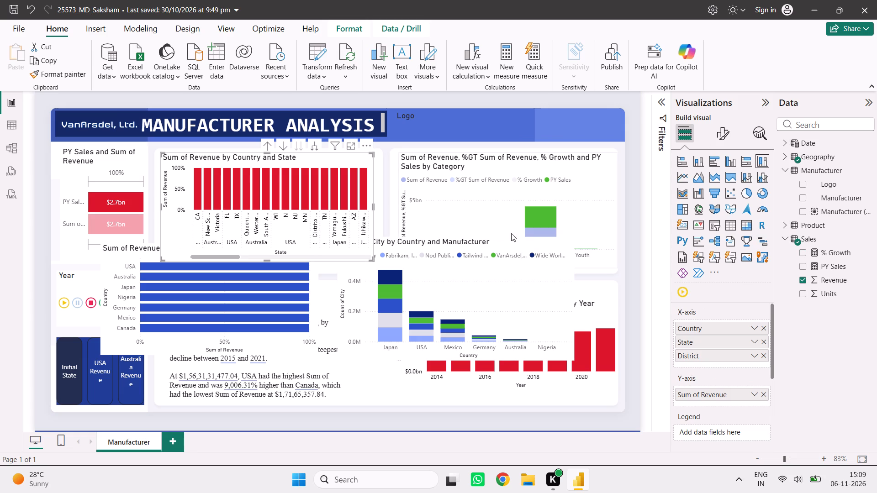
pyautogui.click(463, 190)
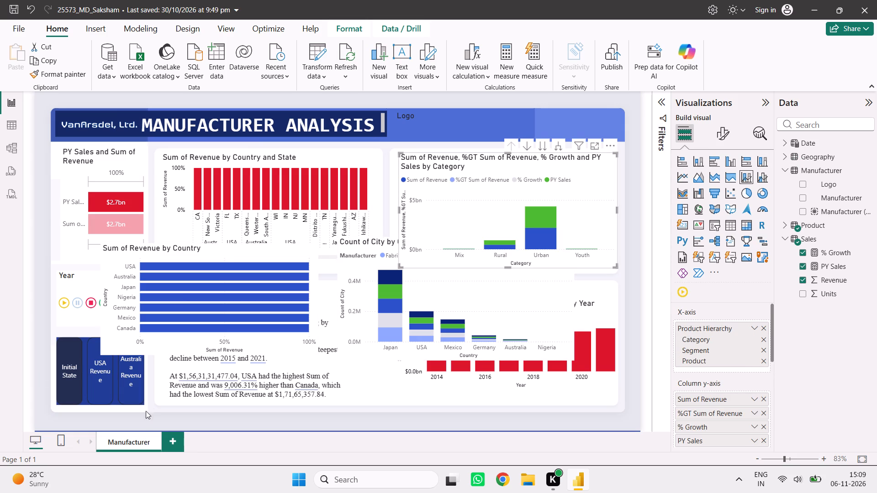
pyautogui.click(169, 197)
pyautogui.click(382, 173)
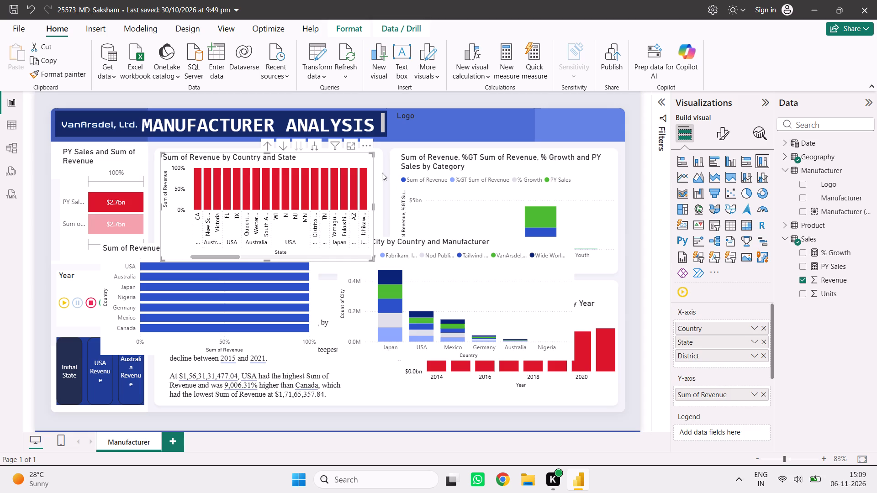
# Move the PY Sales and Sum of Revenue funnel chart slightly left in its card and shorten it from its lower edge.
pyautogui.click(92, 158)
pyautogui.moveTo(123, 168); pyautogui.dragTo(111, 166)
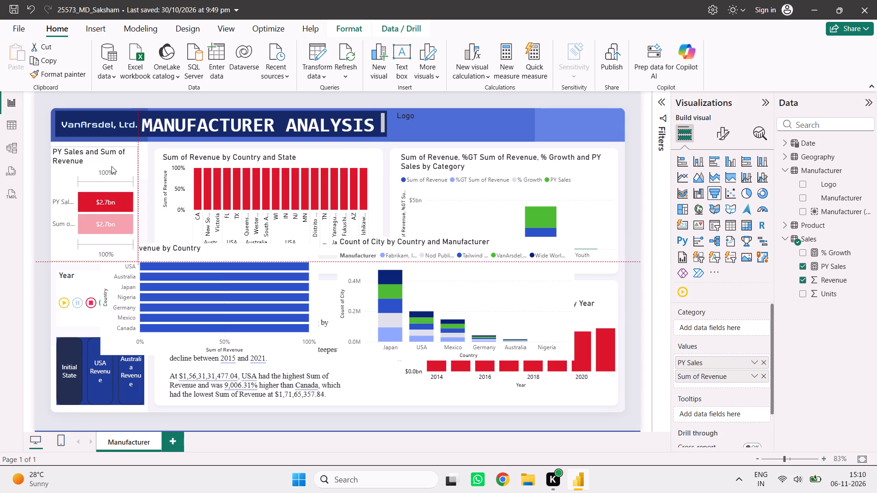
pyautogui.moveTo(111, 166); pyautogui.dragTo(118, 169)
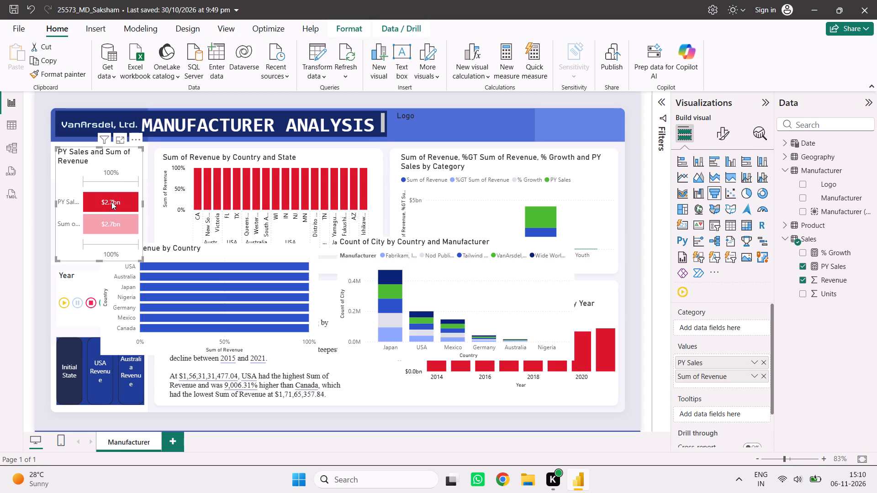
pyautogui.moveTo(99, 261); pyautogui.dragTo(98, 253)
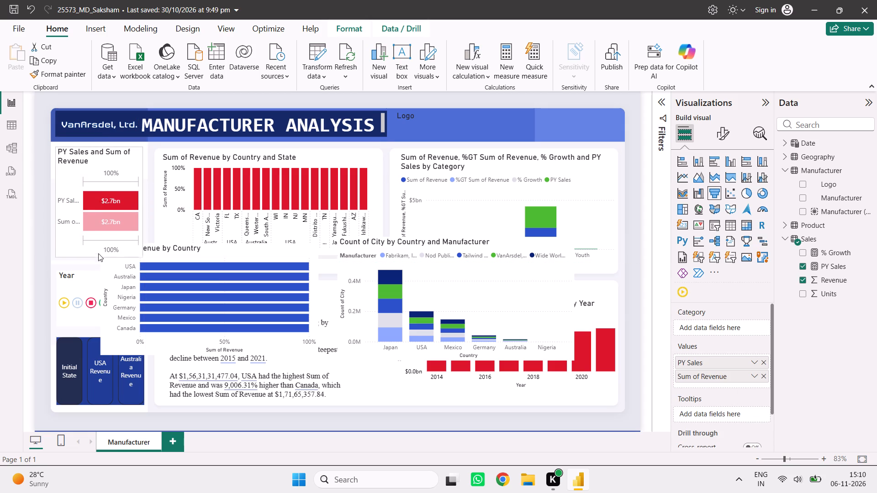
pyautogui.moveTo(98, 253); pyautogui.dragTo(98, 251)
# Place the Sum of Revenue by Country chart over the narrative text, and the Count of City chart over the yearly revenue chart.
pyautogui.moveTo(267, 256); pyautogui.dragTo(428, 303)
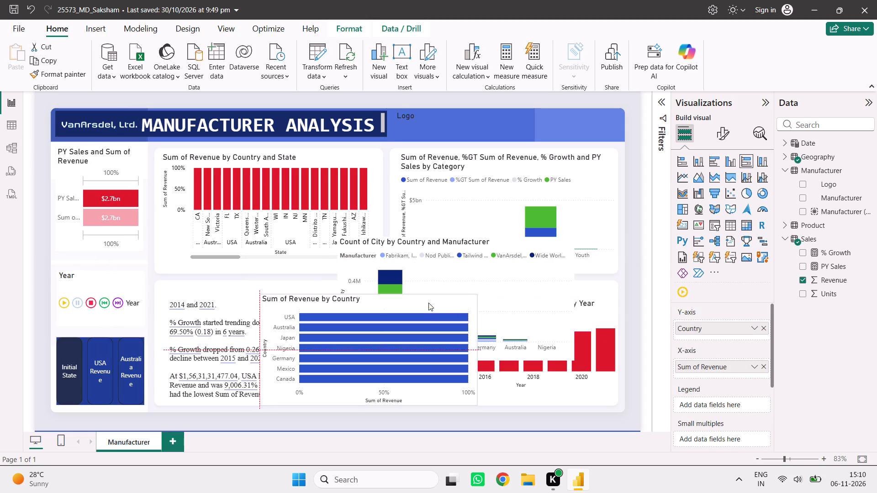
pyautogui.moveTo(428, 303); pyautogui.dragTo(289, 273)
pyautogui.click(457, 262)
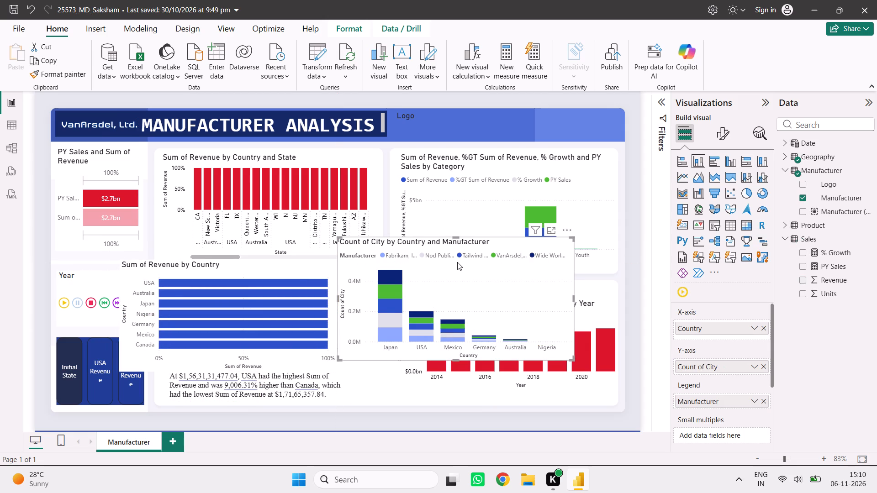
pyautogui.moveTo(457, 262); pyautogui.dragTo(484, 279)
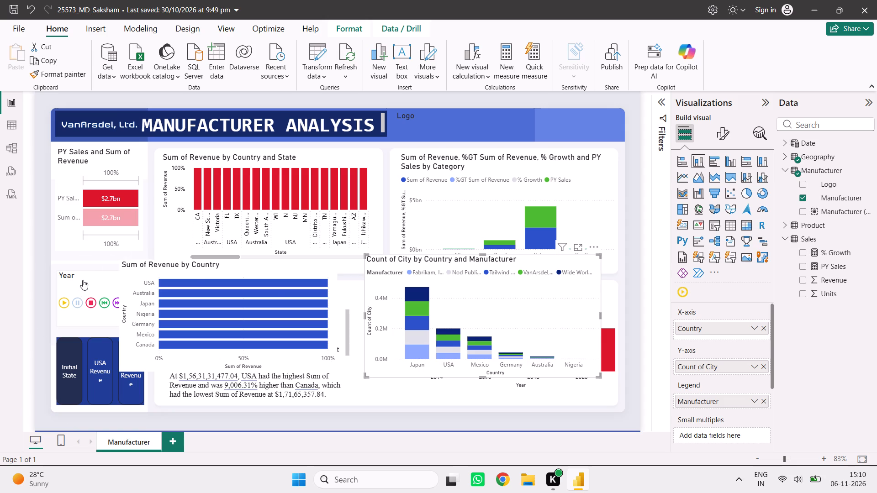
pyautogui.moveTo(513, 285); pyautogui.dragTo(532, 299)
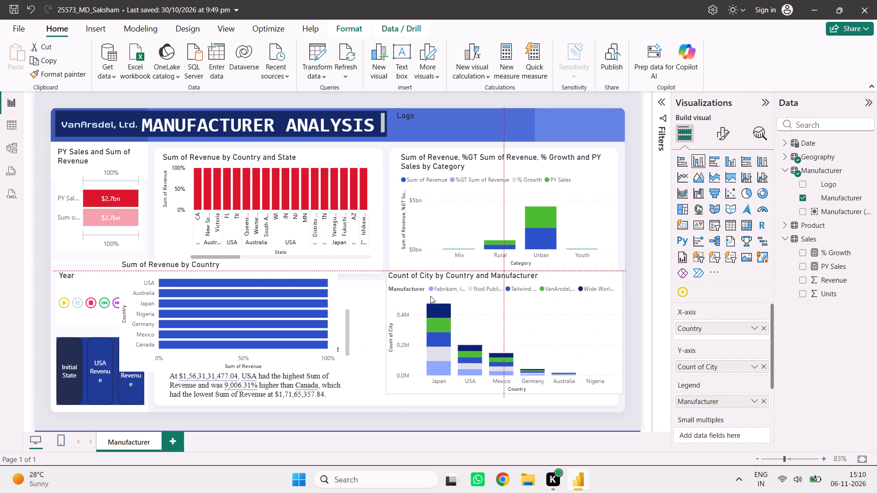
pyautogui.moveTo(275, 272); pyautogui.dragTo(302, 274)
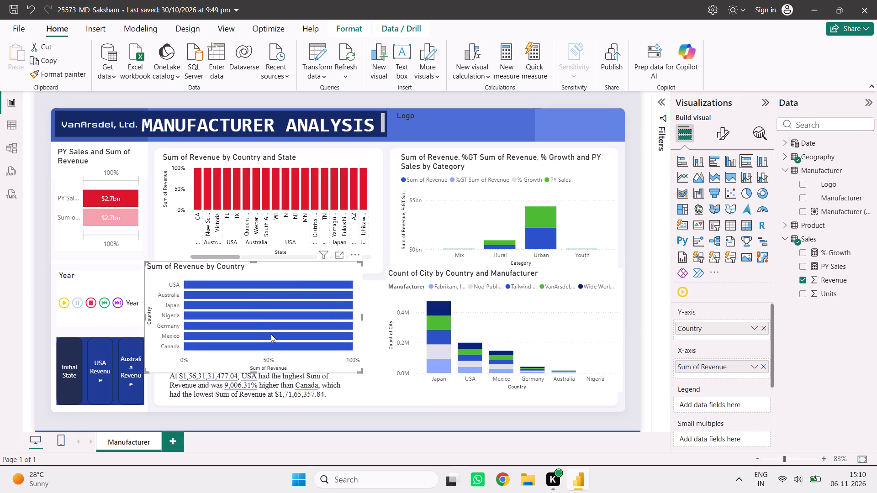
pyautogui.moveTo(308, 272); pyautogui.dragTo(315, 278)
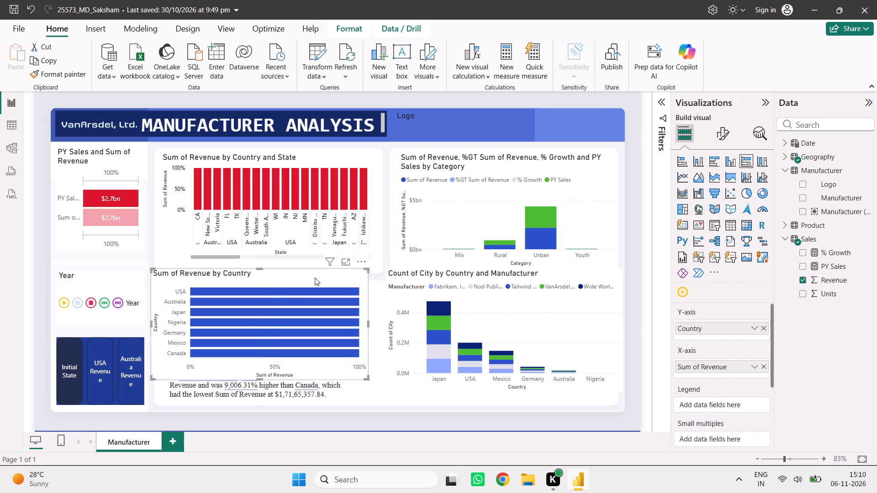
pyautogui.click(531, 279)
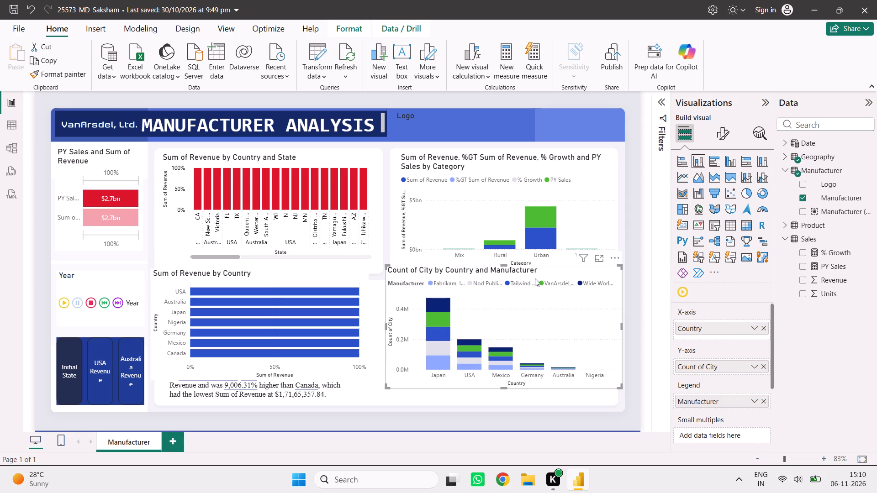
# Clear the PY Sales highlight in the funnel chart.
pyautogui.click(376, 161)
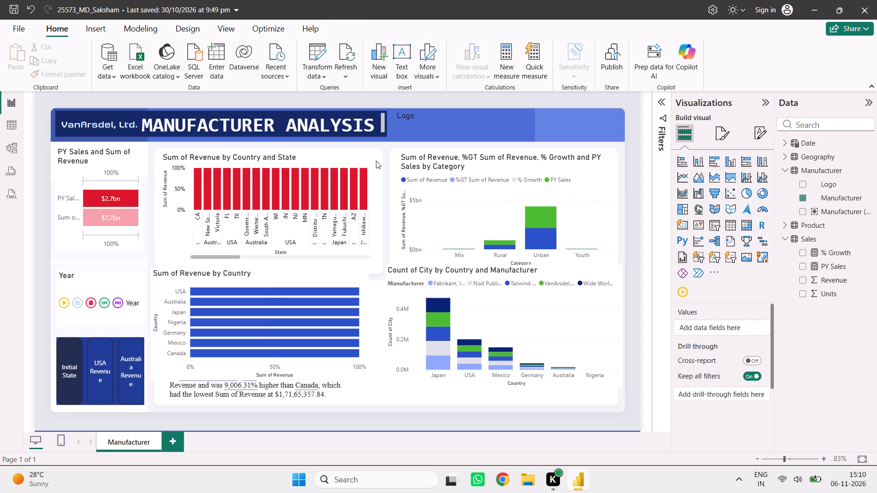
pyautogui.click(380, 163)
pyautogui.click(321, 161)
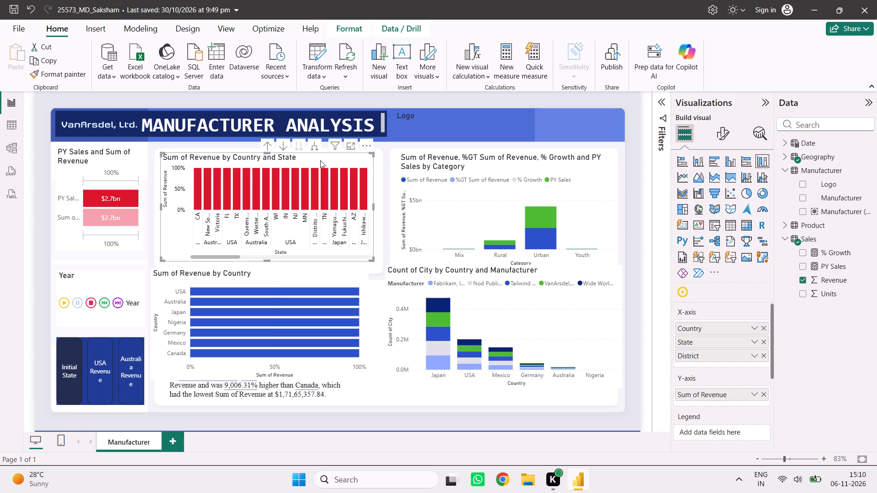
pyautogui.click(320, 160)
pyautogui.click(137, 168)
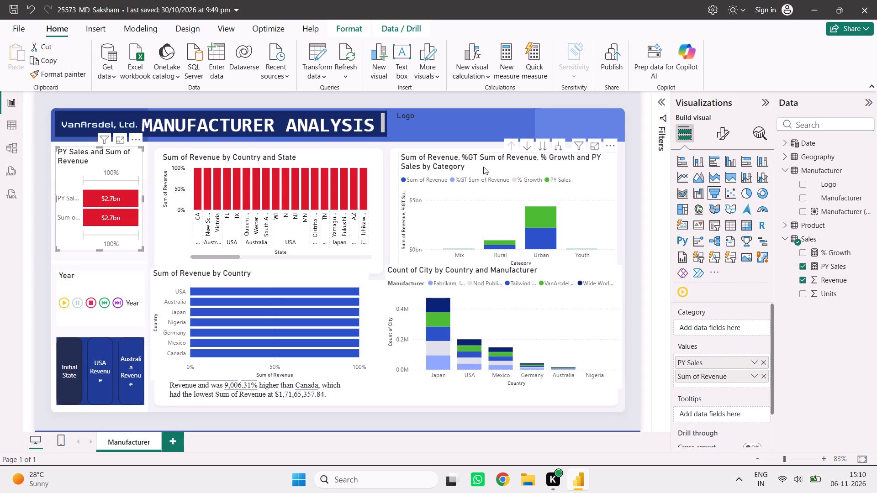
pyautogui.click(483, 167)
pyautogui.click(433, 138)
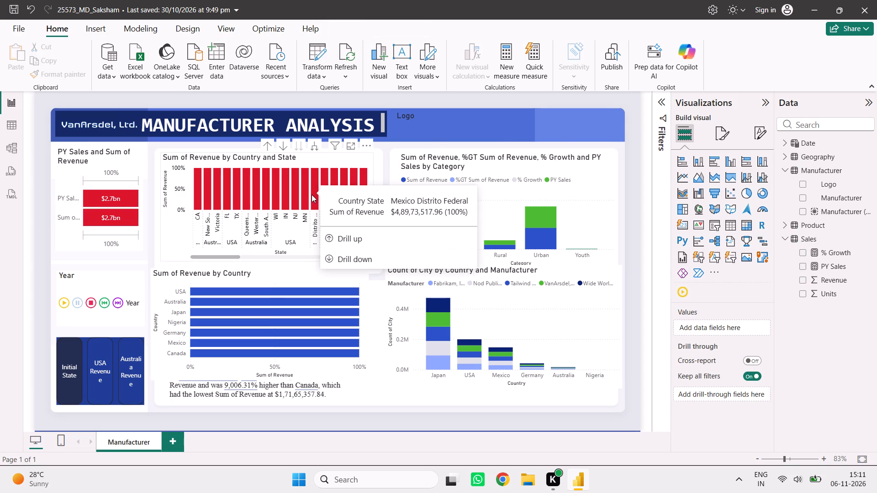
# Nudge the Sum of Revenue by Country chart slightly down and left, below the Country and State card.
pyautogui.click(362, 275)
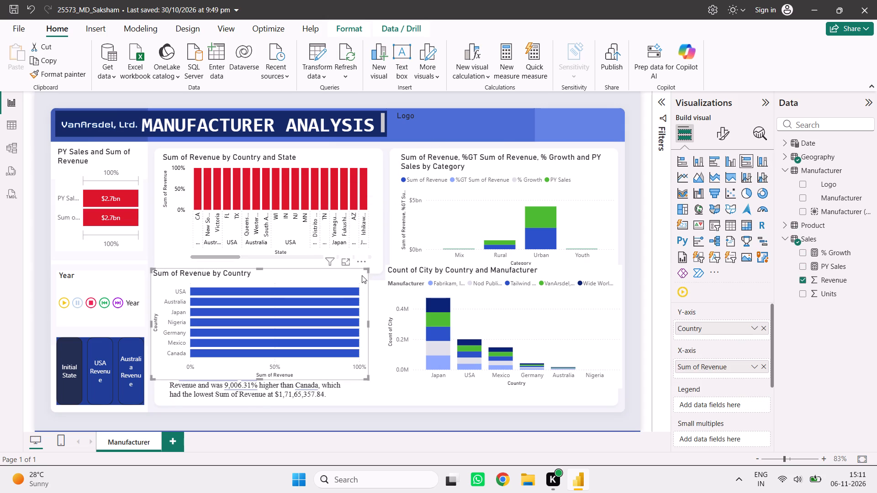
pyautogui.moveTo(362, 275); pyautogui.dragTo(357, 283)
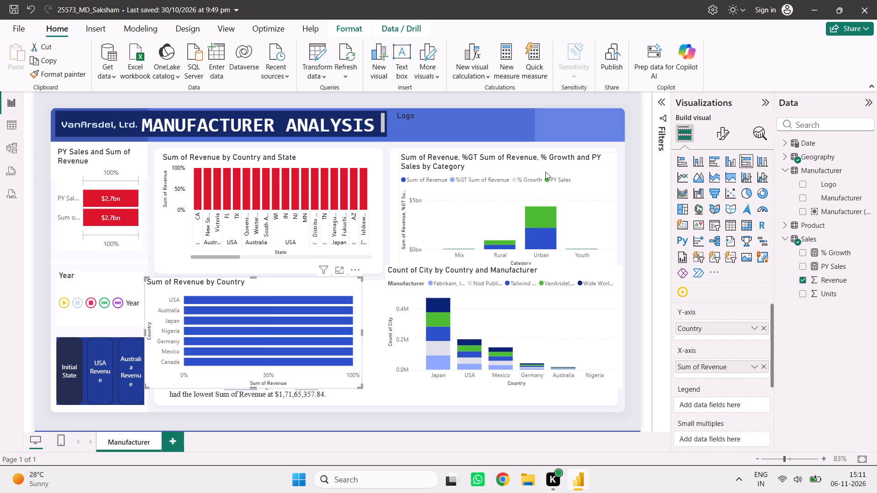
# Try the Count of City chart lower over the yearly revenue card, and move it up and left to the page's middle.
pyautogui.click(352, 157)
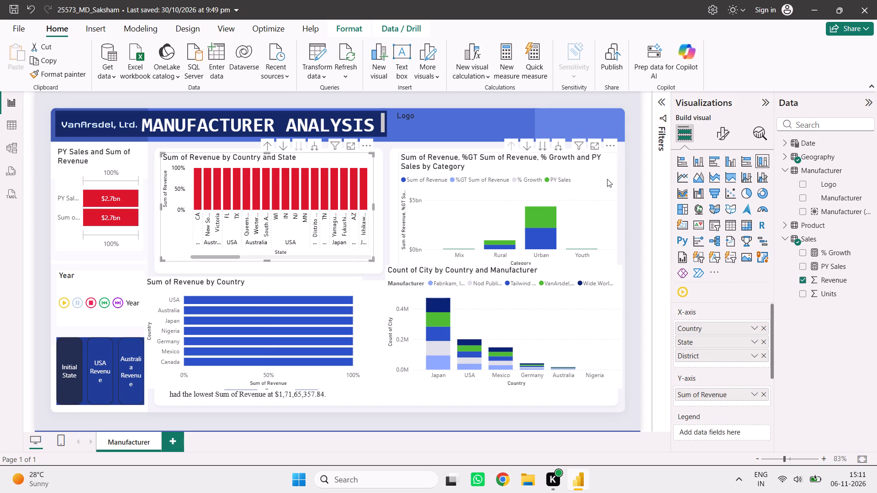
pyautogui.click(607, 179)
pyautogui.click(600, 297)
pyautogui.moveTo(583, 297); pyautogui.dragTo(583, 323)
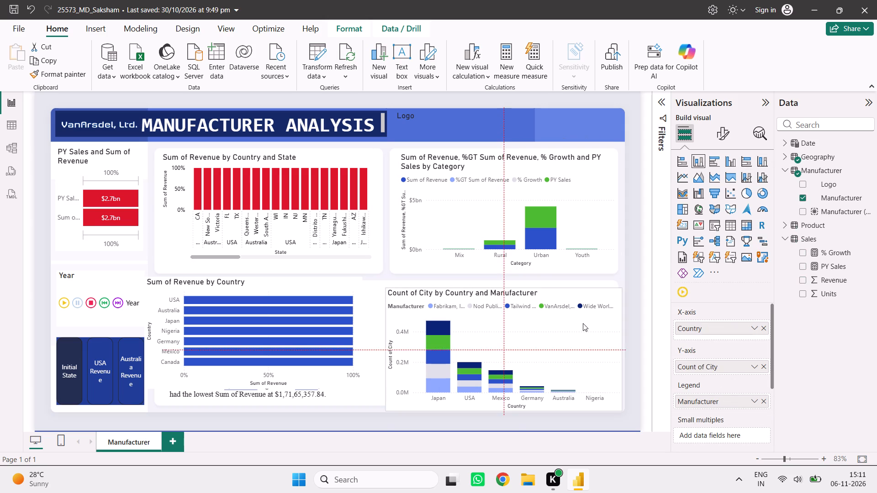
pyautogui.moveTo(583, 323); pyautogui.dragTo(451, 264)
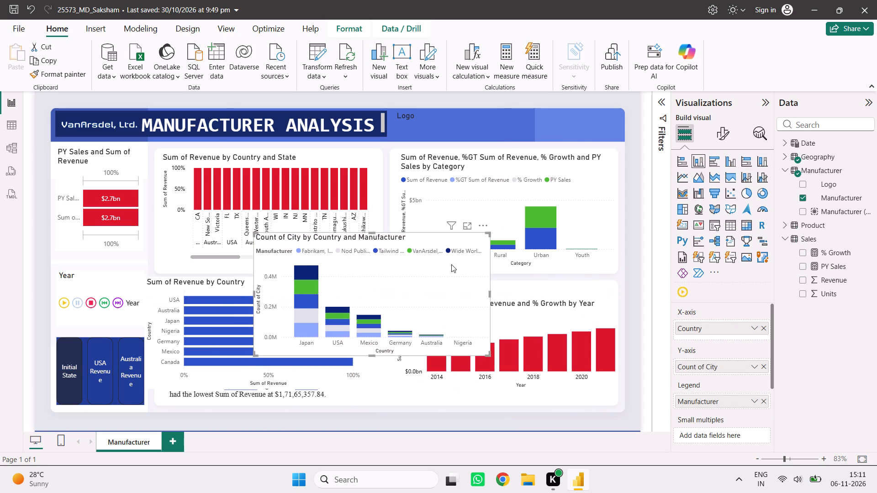
pyautogui.click(242, 287)
pyautogui.click(449, 259)
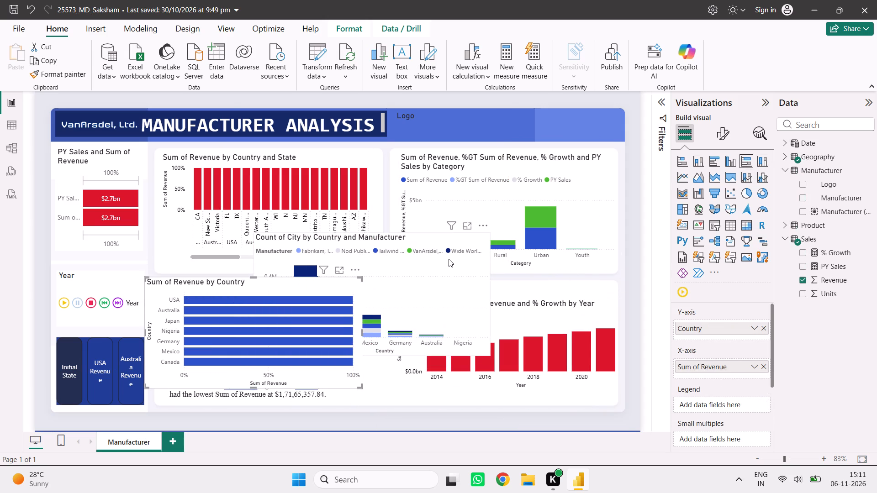
pyautogui.moveTo(449, 266); pyautogui.dragTo(491, 263)
# Change the Count of City by Country and Manufacturer chart to a clustered bar chart.
pyautogui.click(712, 163)
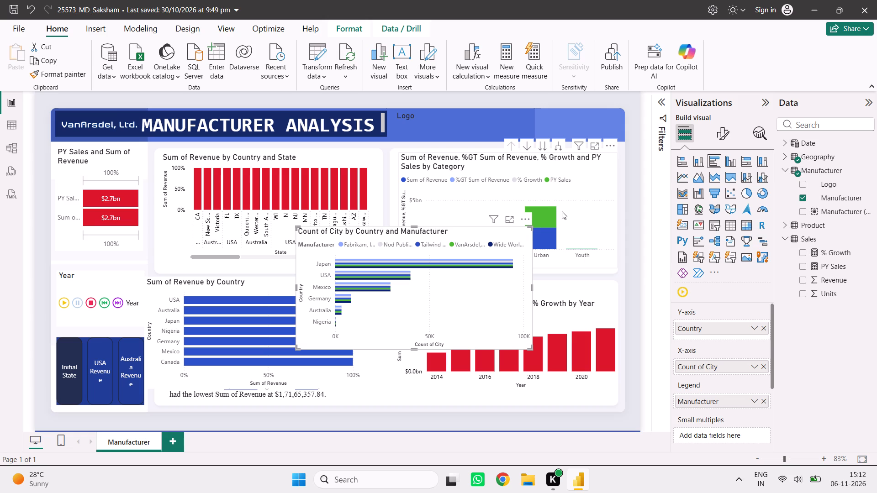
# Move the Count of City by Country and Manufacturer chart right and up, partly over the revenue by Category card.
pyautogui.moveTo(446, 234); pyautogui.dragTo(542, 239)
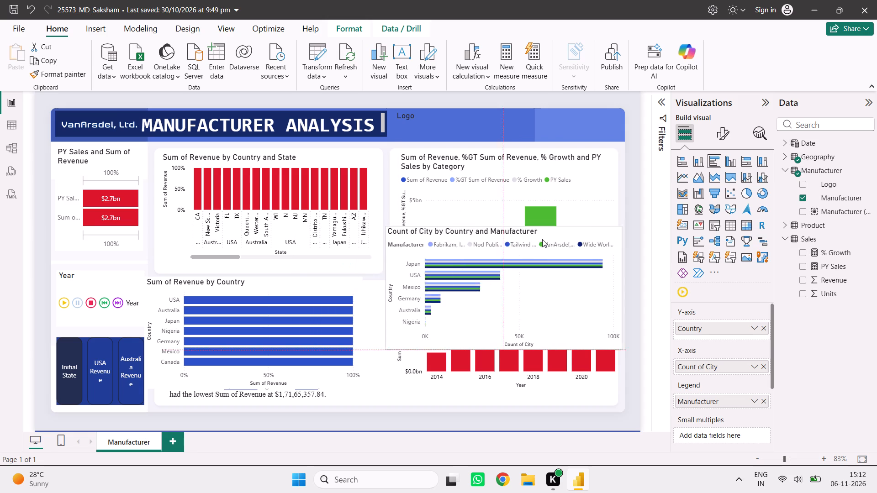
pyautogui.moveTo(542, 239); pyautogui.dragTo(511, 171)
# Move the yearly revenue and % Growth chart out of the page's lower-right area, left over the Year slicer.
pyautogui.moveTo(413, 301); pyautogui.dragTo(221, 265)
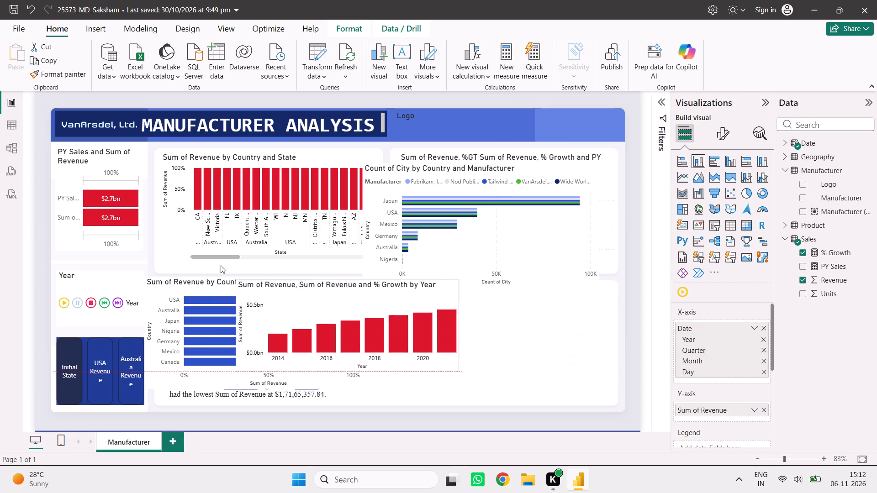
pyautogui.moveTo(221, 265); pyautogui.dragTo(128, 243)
# Move the Sum of Revenue by Country chart off the narrative text into the lower card's free right half.
pyautogui.moveTo(323, 359); pyautogui.dragTo(573, 367)
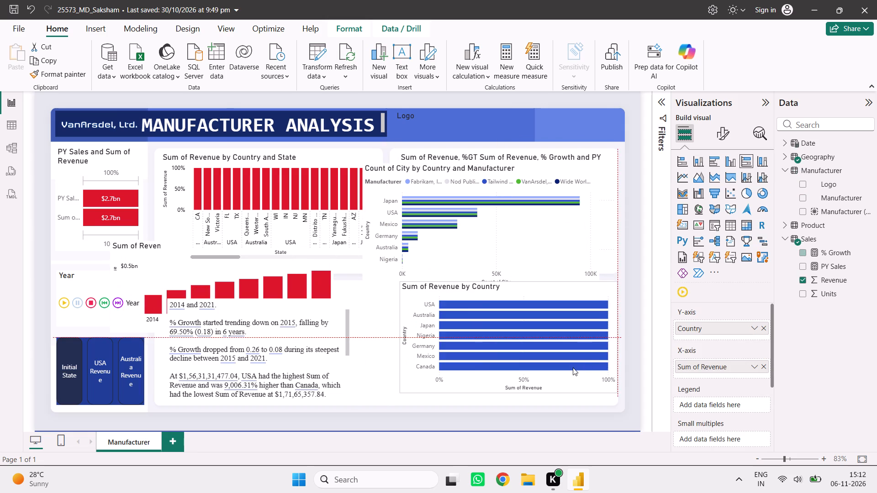
pyautogui.moveTo(573, 367); pyautogui.dragTo(565, 376)
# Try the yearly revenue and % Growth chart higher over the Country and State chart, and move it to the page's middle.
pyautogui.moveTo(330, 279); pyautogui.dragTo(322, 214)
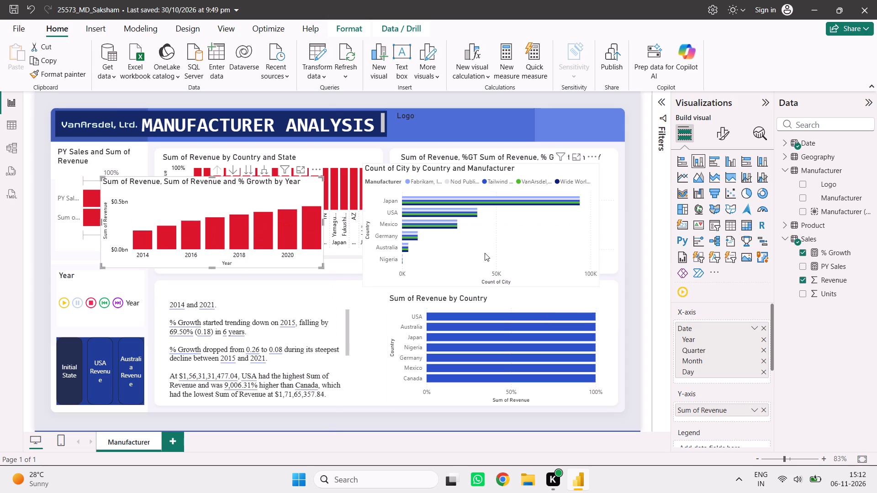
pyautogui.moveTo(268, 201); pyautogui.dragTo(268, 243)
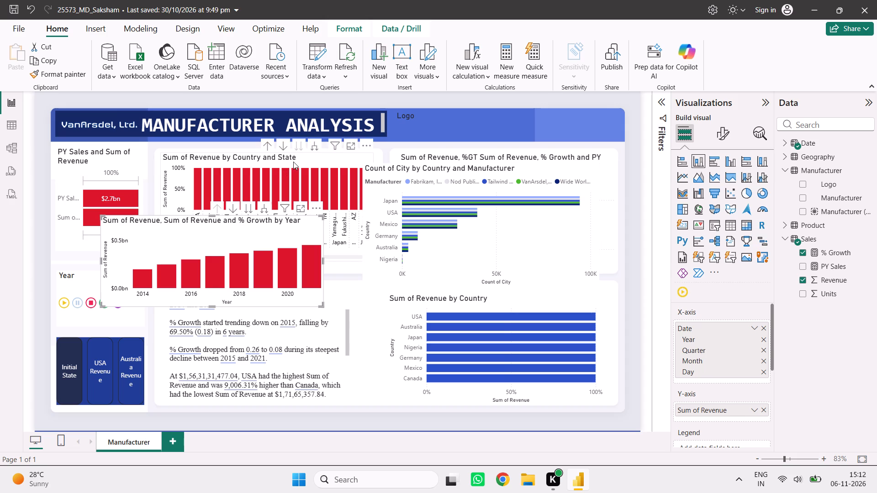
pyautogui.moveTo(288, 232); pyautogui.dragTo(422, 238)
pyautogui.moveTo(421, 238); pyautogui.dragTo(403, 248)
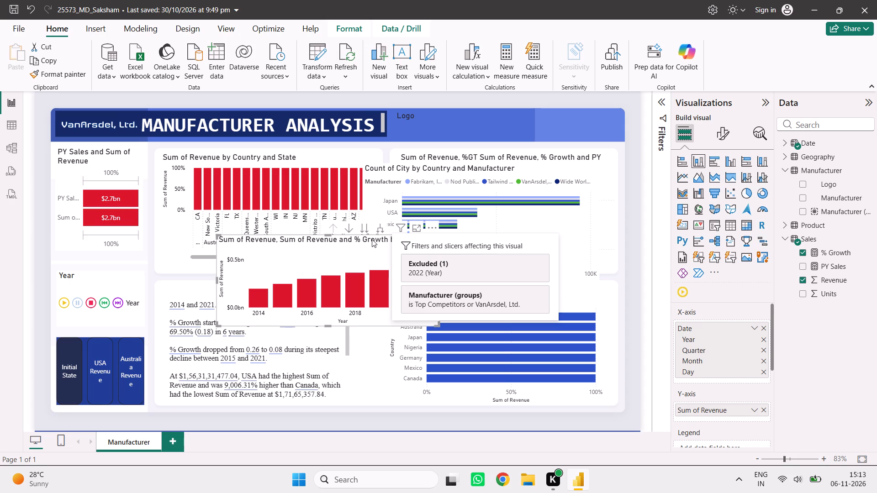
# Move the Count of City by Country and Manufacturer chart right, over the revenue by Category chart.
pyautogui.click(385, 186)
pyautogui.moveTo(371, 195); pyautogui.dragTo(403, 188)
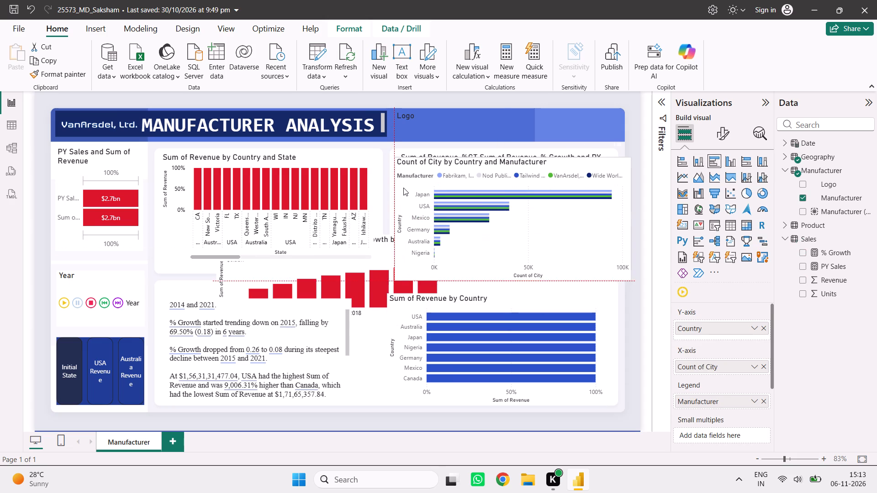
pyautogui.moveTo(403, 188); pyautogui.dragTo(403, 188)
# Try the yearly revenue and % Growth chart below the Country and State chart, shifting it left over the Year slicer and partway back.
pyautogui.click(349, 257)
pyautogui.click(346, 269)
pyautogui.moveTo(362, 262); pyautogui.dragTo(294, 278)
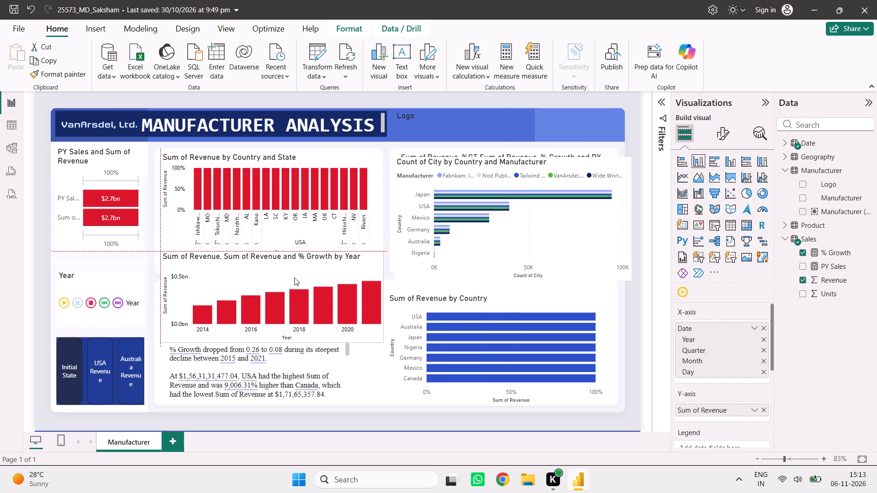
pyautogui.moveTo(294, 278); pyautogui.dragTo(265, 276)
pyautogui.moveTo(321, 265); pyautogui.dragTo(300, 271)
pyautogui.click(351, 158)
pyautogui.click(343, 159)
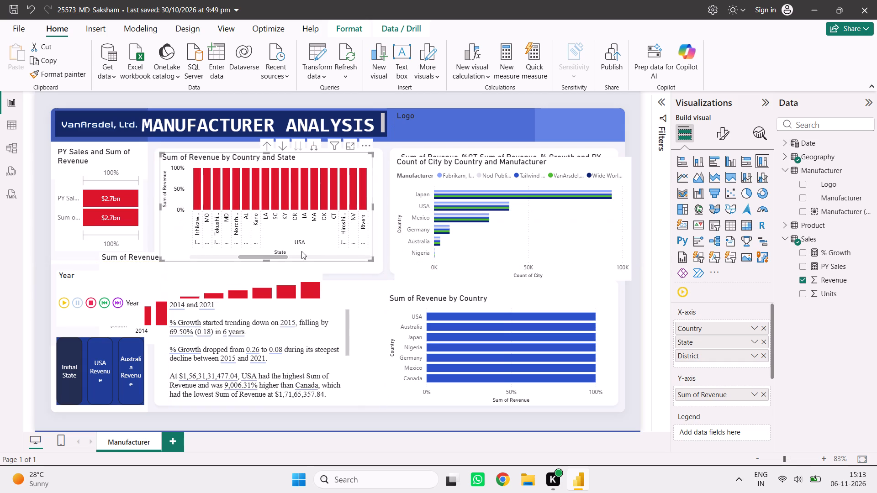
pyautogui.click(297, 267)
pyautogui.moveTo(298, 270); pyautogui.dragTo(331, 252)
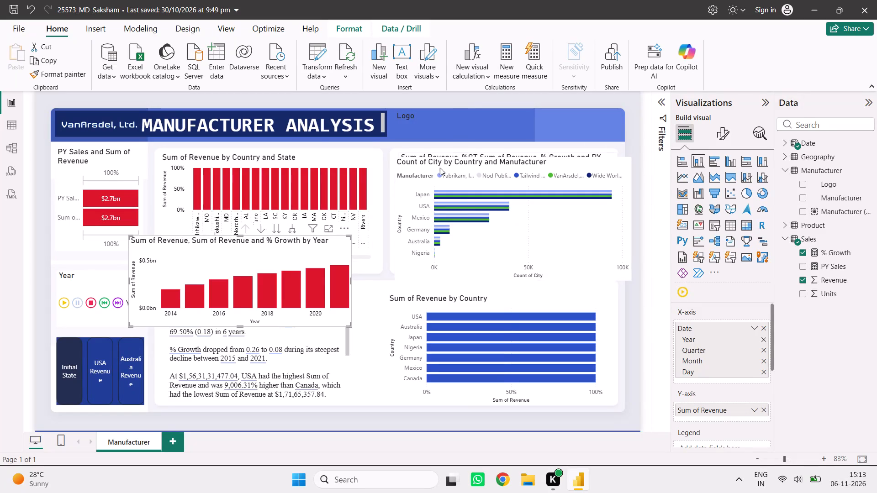
# Nudge the Sum of Revenue by Country and State chart slightly right within its card.
pyautogui.click(363, 168)
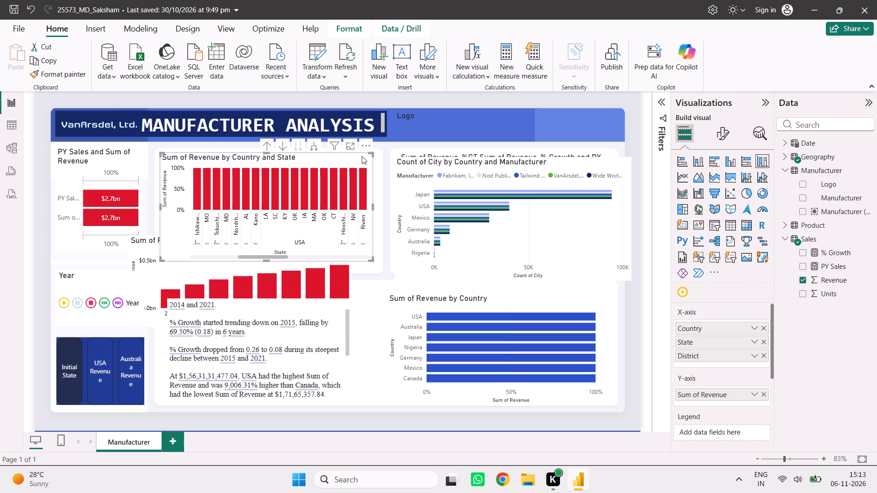
pyautogui.moveTo(362, 156); pyautogui.dragTo(370, 158)
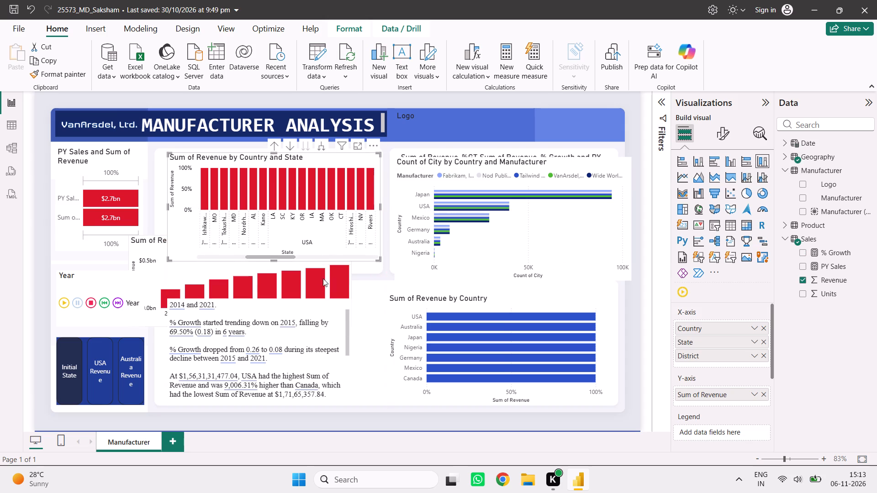
# Move the yearly revenue and % Growth chart down over the narrative card, settling it just below the Country and State chart.
pyautogui.click(305, 263)
pyautogui.click(261, 264)
pyautogui.moveTo(243, 251); pyautogui.dragTo(303, 310)
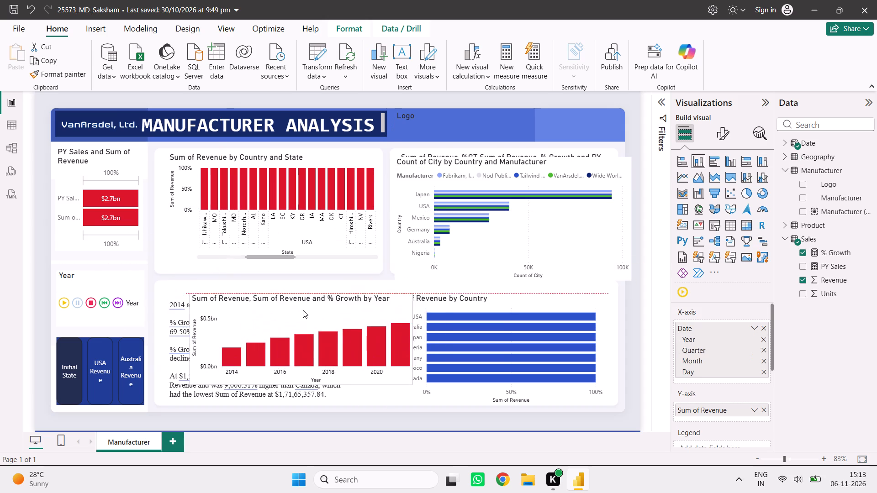
pyautogui.moveTo(303, 310); pyautogui.dragTo(333, 287)
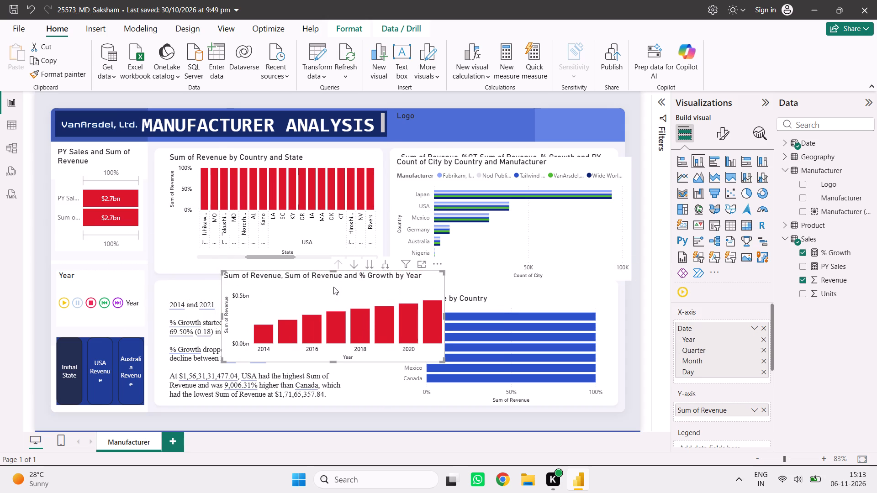
pyautogui.click(355, 152)
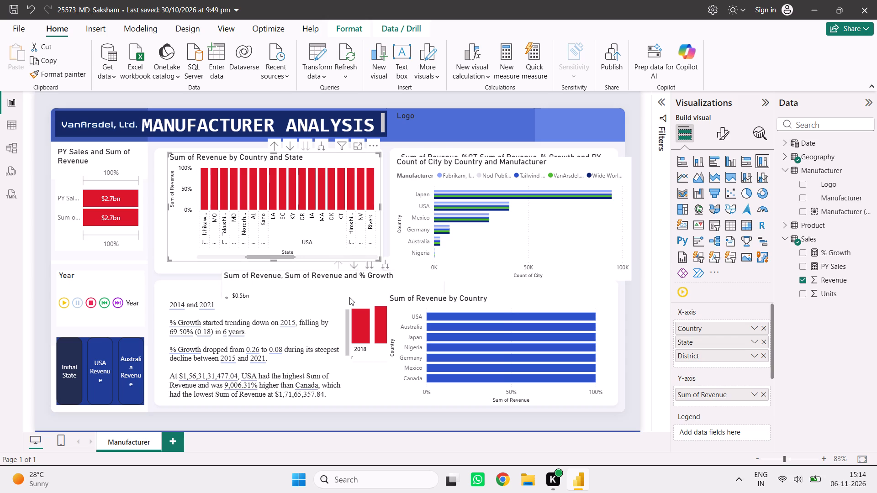
pyautogui.click(347, 299)
pyautogui.click(358, 286)
pyautogui.moveTo(361, 286); pyautogui.dragTo(349, 303)
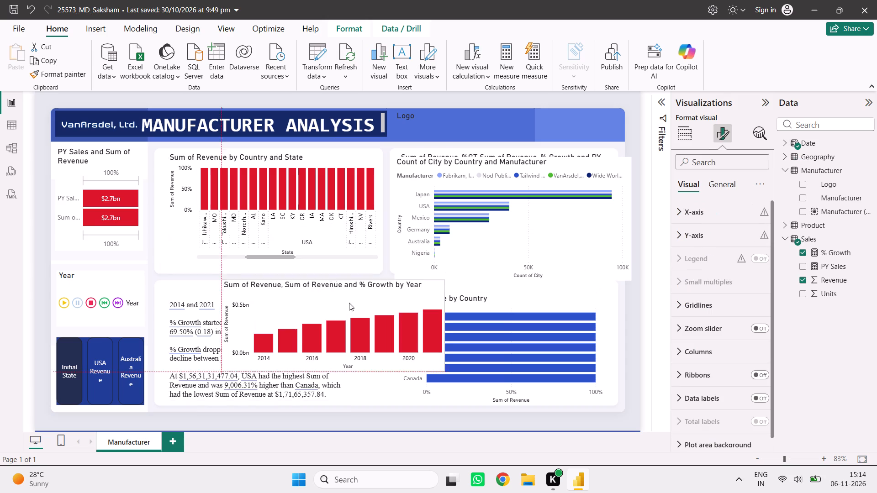
pyautogui.moveTo(349, 303); pyautogui.dragTo(354, 285)
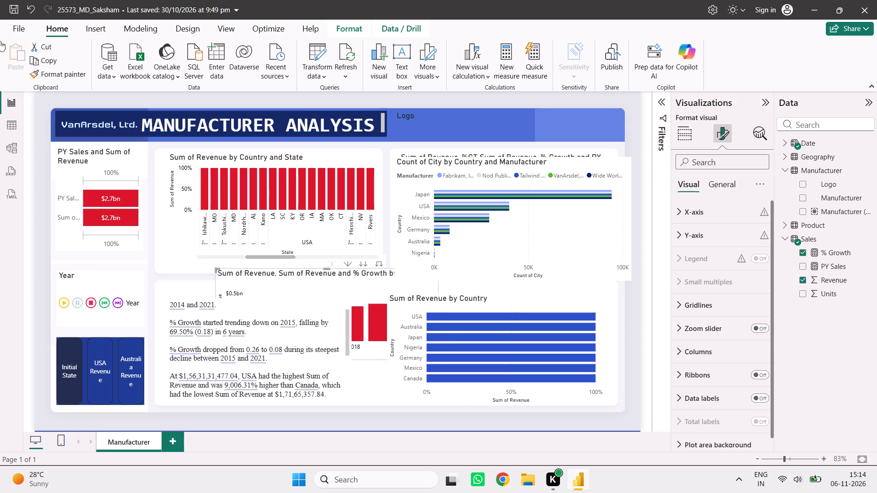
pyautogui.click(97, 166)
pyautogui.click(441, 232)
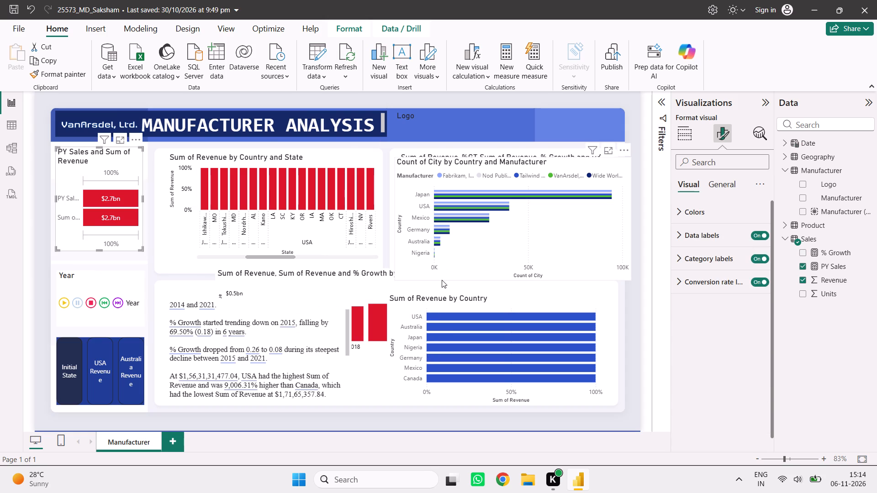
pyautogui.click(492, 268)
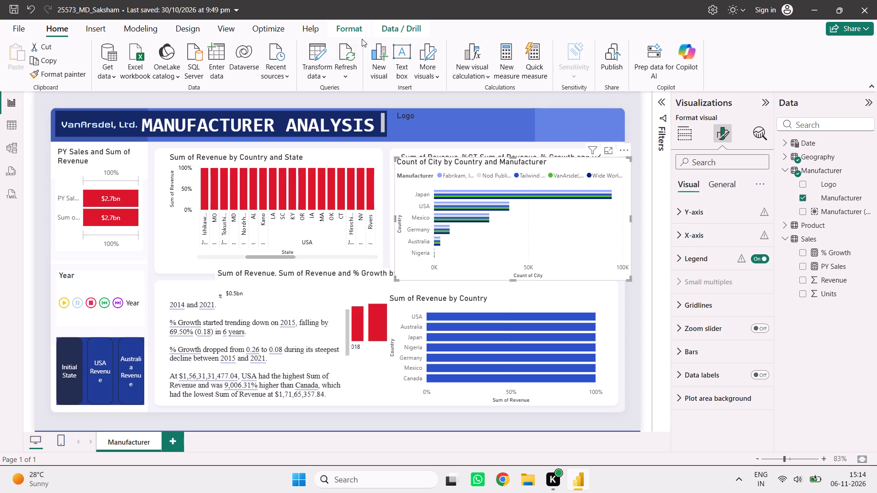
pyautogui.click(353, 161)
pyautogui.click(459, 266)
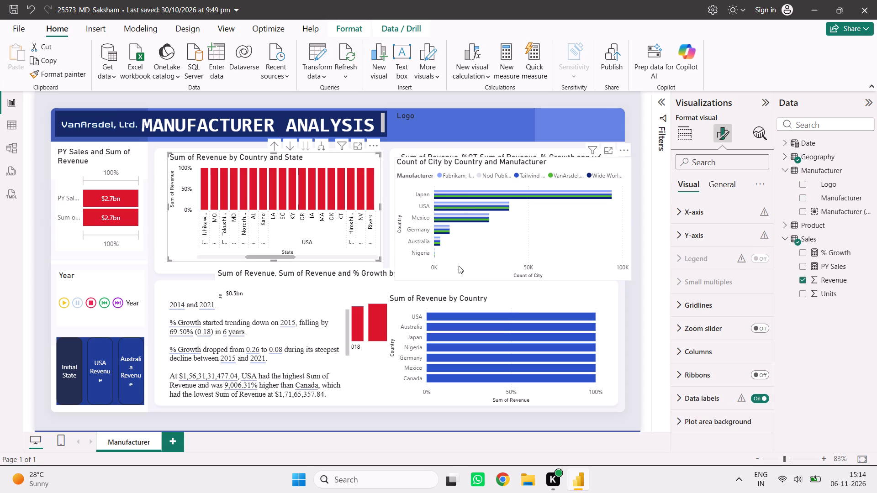
# Move the Count of City chart off the Category chart to the Year slicer, and bring it back over the Country and State chart.
pyautogui.moveTo(414, 191); pyautogui.dragTo(206, 226)
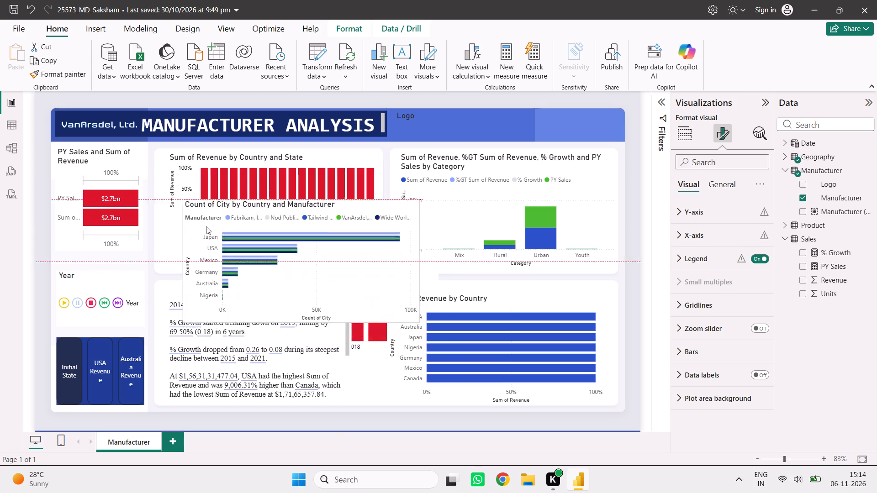
pyautogui.moveTo(206, 226); pyautogui.dragTo(107, 258)
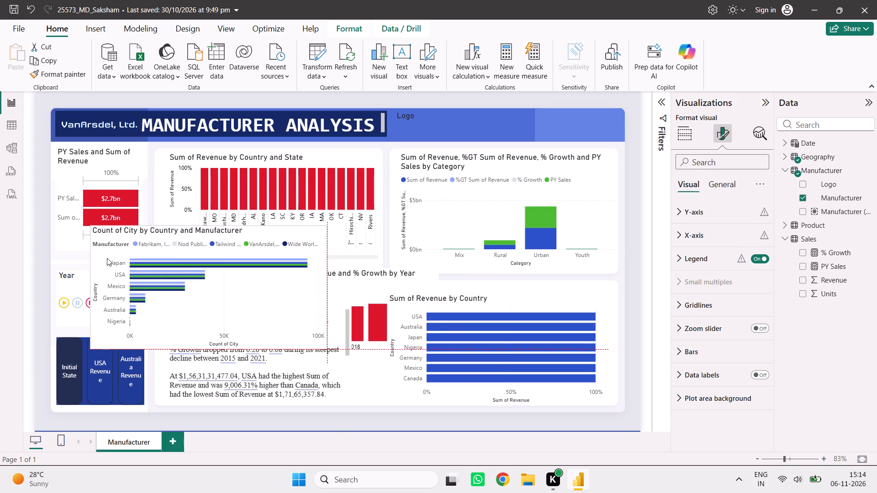
pyautogui.moveTo(107, 258); pyautogui.dragTo(111, 259)
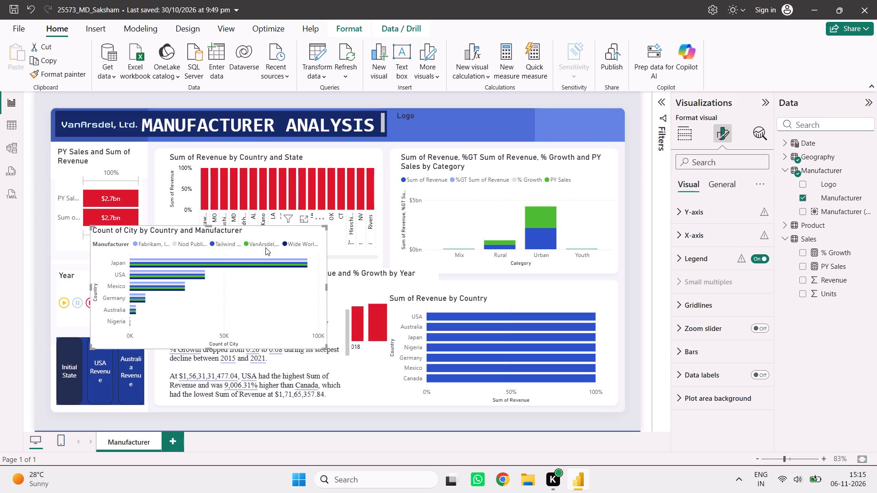
pyautogui.moveTo(274, 233); pyautogui.dragTo(353, 192)
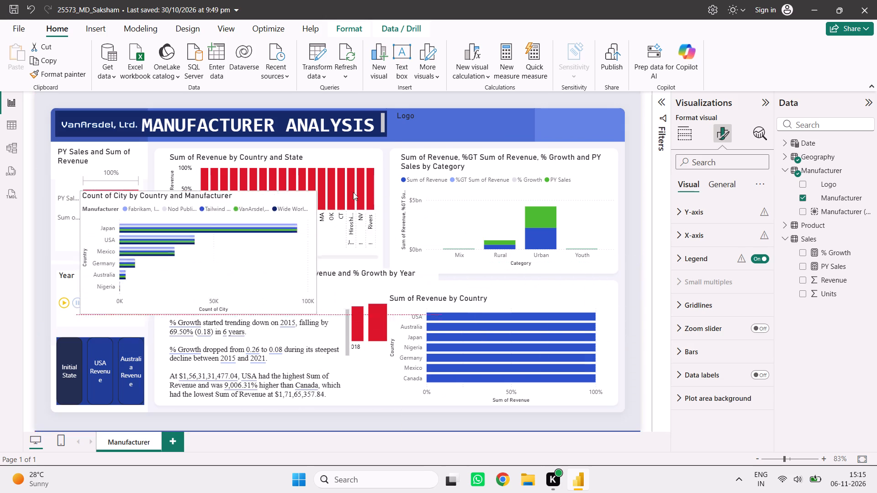
pyautogui.moveTo(353, 192); pyautogui.dragTo(386, 178)
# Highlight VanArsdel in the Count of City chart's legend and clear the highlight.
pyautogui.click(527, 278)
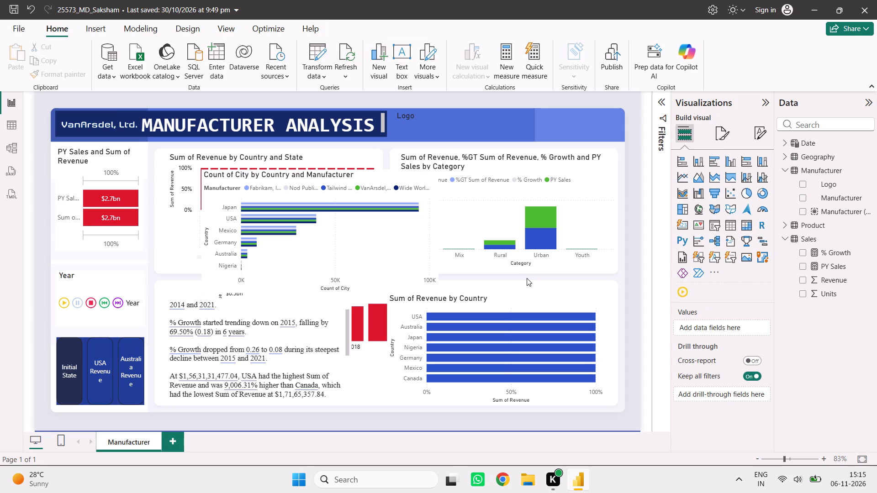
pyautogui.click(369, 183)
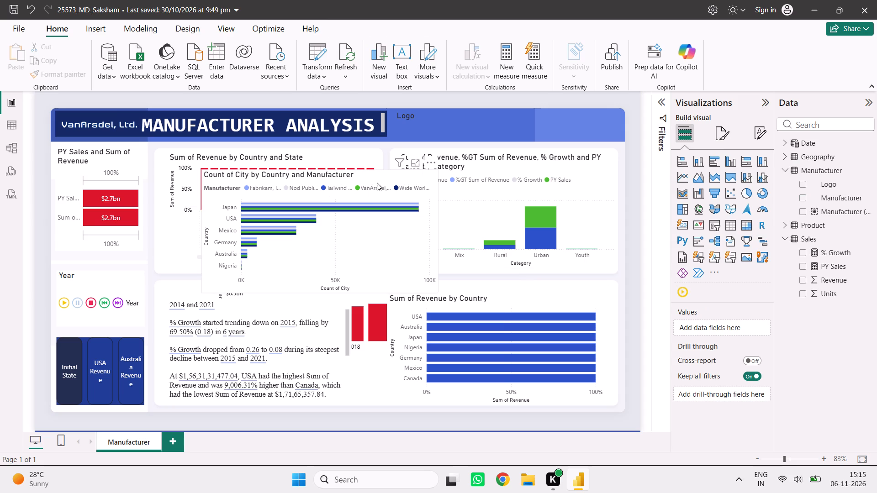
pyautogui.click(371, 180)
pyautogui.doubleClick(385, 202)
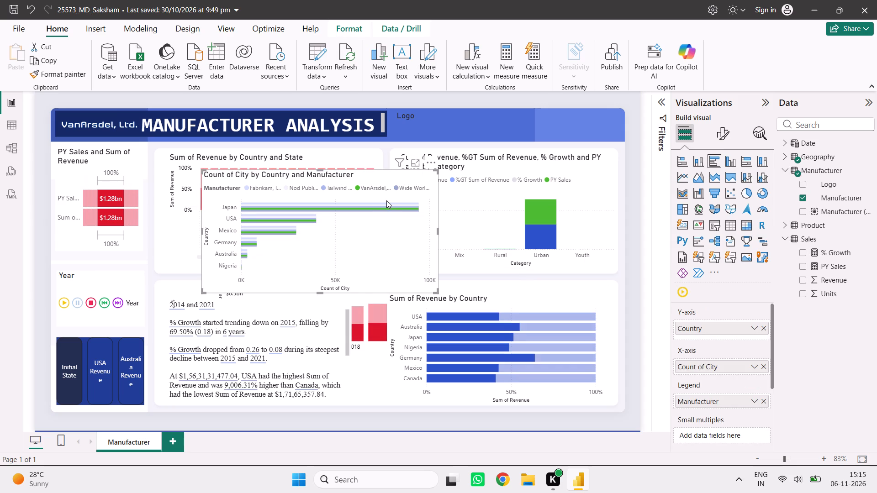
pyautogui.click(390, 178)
# Try the Count of City chart further left over the Country and State card, and move it back toward the Category card.
pyautogui.moveTo(390, 178); pyautogui.dragTo(343, 172)
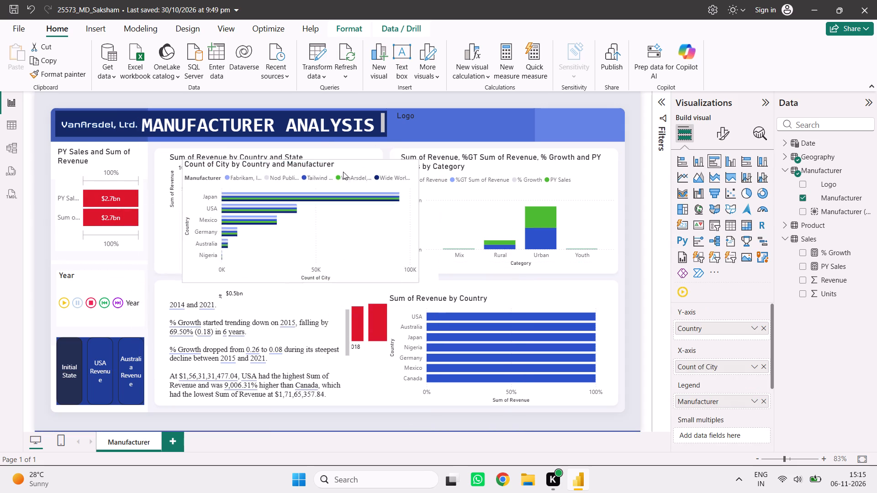
pyautogui.moveTo(343, 172); pyautogui.dragTo(325, 176)
pyautogui.moveTo(329, 174); pyautogui.dragTo(389, 175)
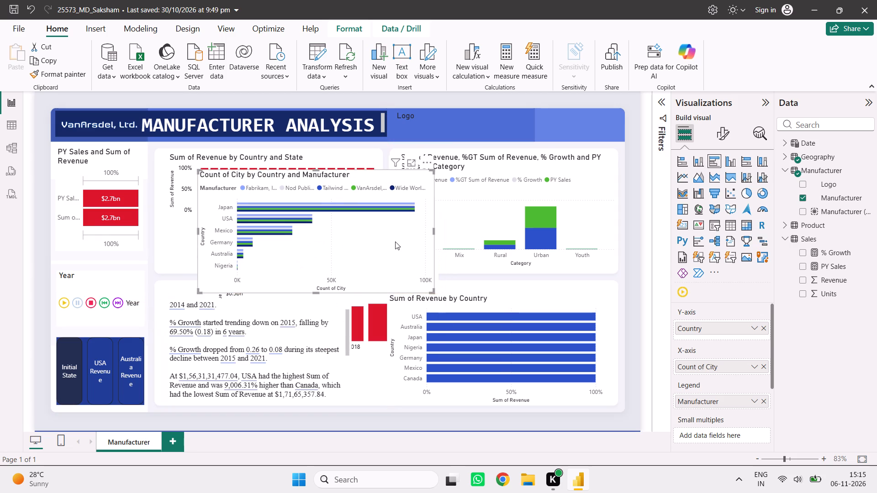
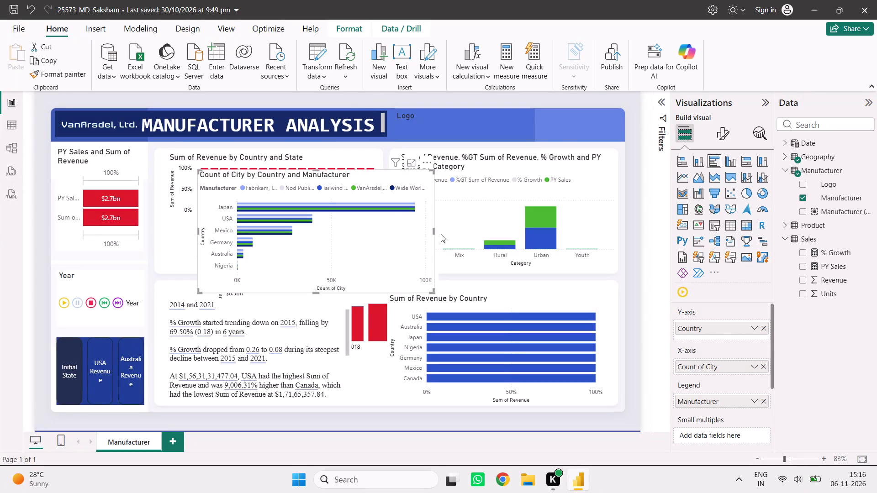
# Move the Count of City chart clear of the Category chart, partly over the PY Sales and Sum of Revenue card.
pyautogui.click(527, 217)
pyautogui.click(592, 197)
pyautogui.click(598, 177)
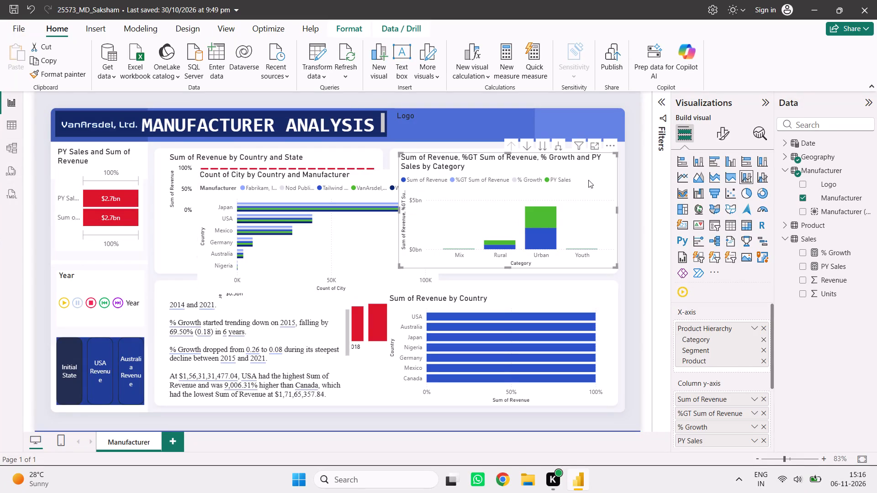
pyautogui.moveTo(372, 184); pyautogui.dragTo(291, 183)
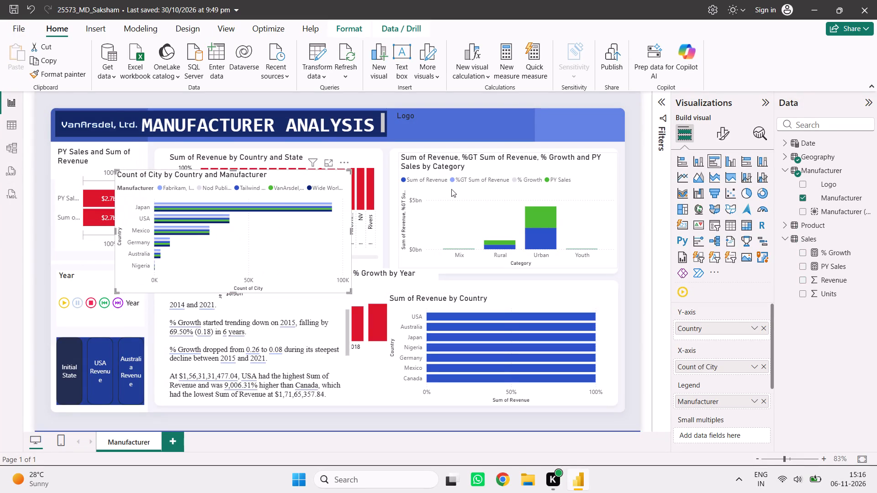
# Nudge the Category chart slightly down within its background card, toward the card's lower edge.
pyautogui.moveTo(555, 172); pyautogui.dragTo(551, 178)
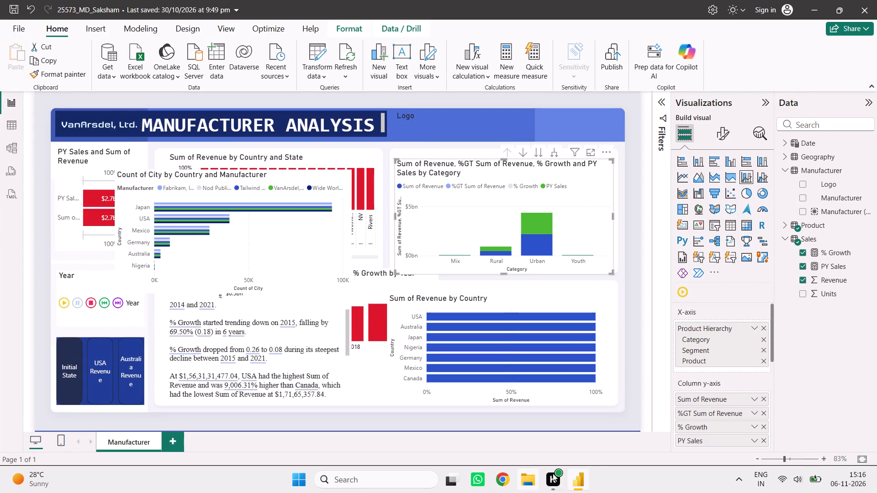